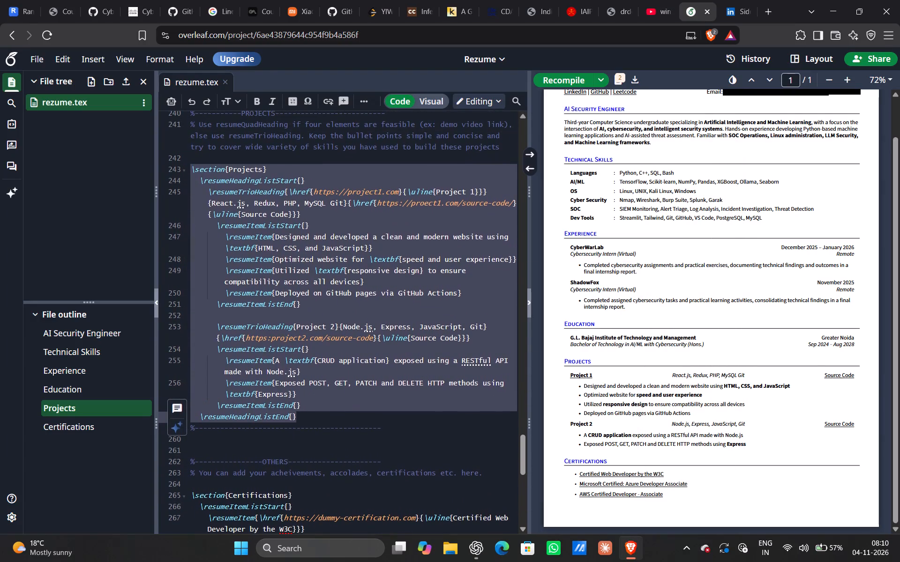
pyautogui.click(313, 253)
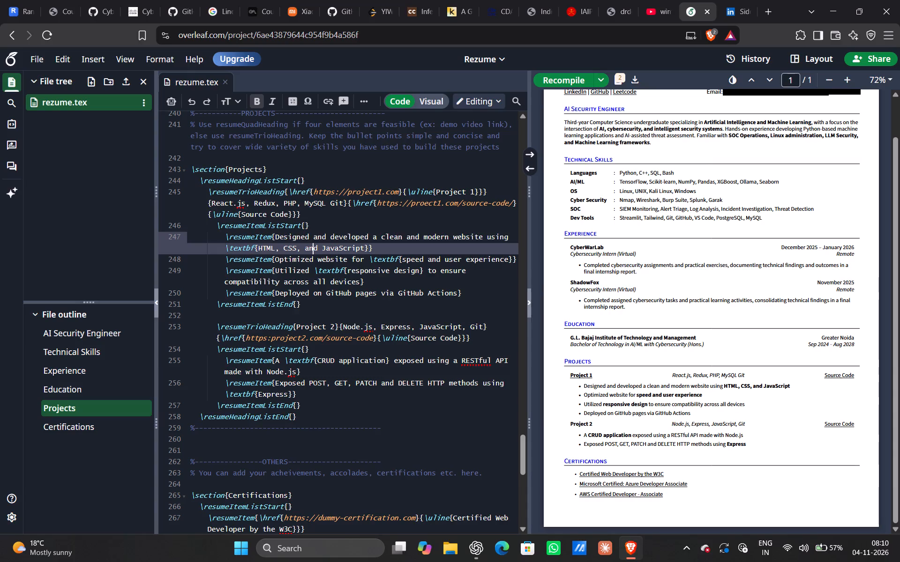
pyautogui.moveTo(200, 181); pyautogui.dragTo(316, 407)
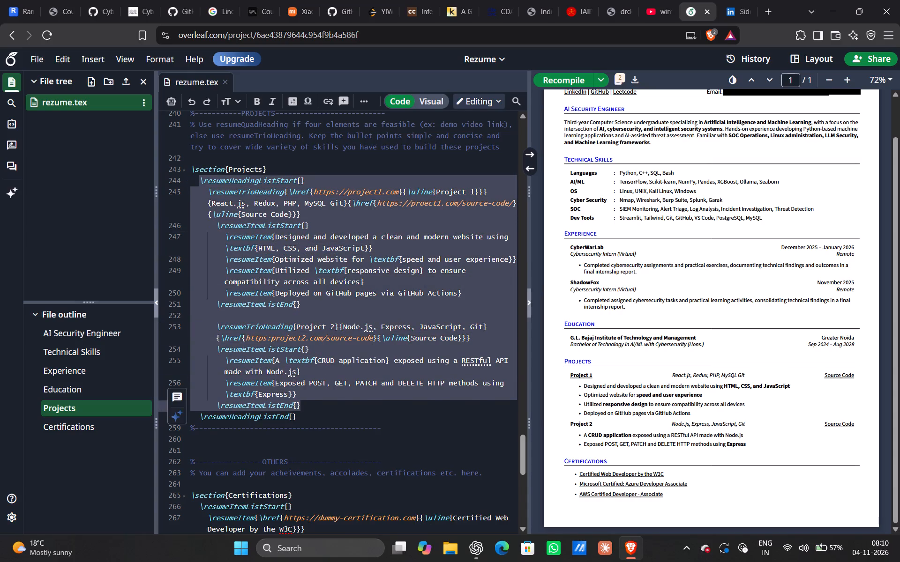
pyautogui.press('BackSpace')
pyautogui.hotkey('ctrl', 'v')
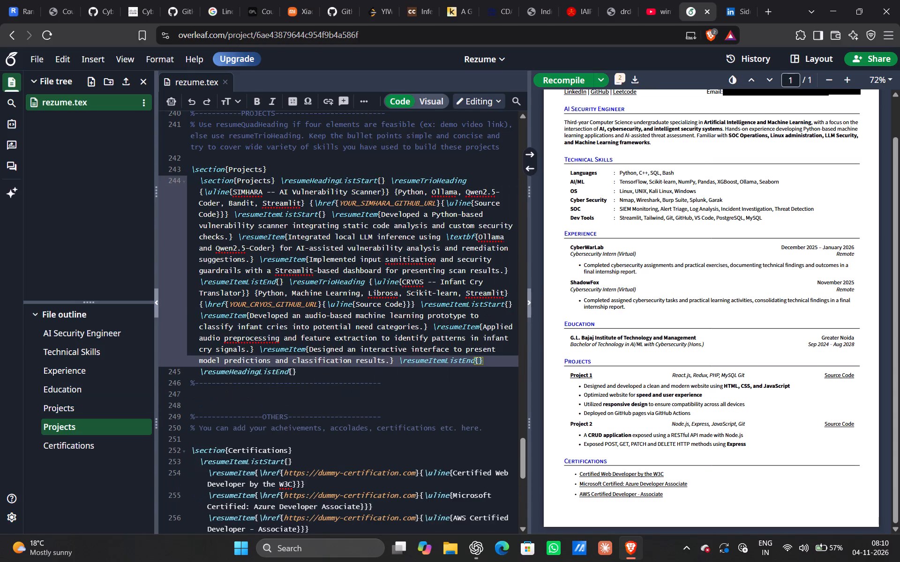
# Break the pasted Projects code onto new lines after \section{Projects}, \resumeHeadingListStart{}, the first \resumeTrioHeading and the SIMHARA title.
pyautogui.click(282, 183)
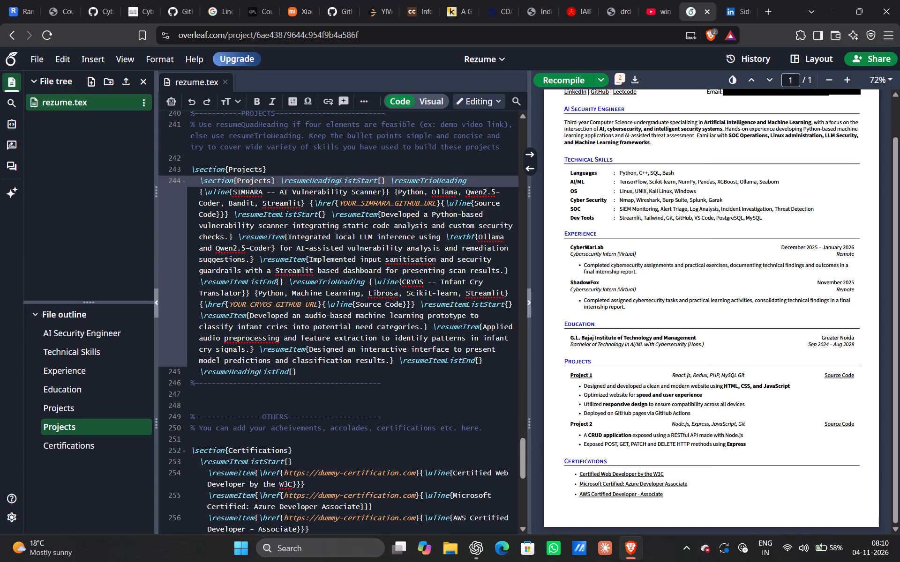
pyautogui.press('Left')
pyautogui.press('Return')
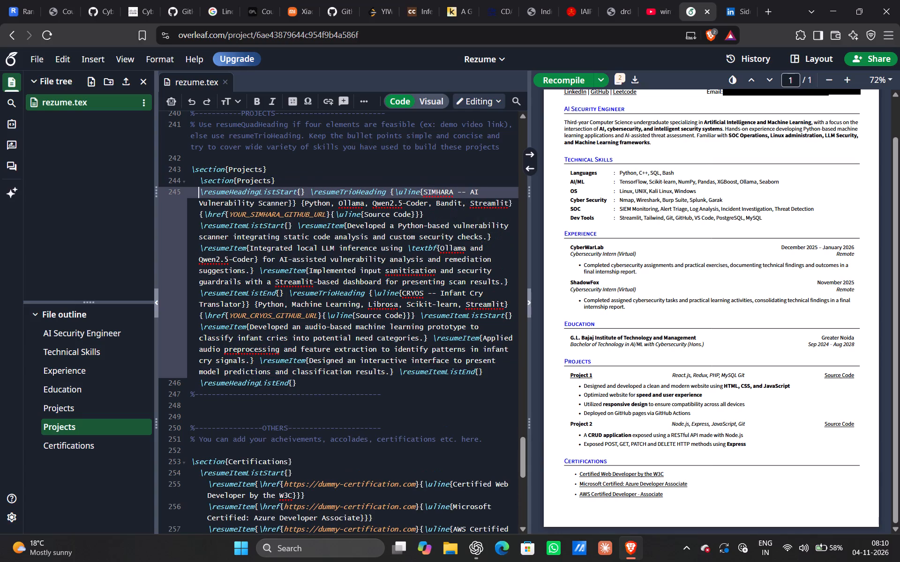
pyautogui.click(311, 192)
pyautogui.press('Return')
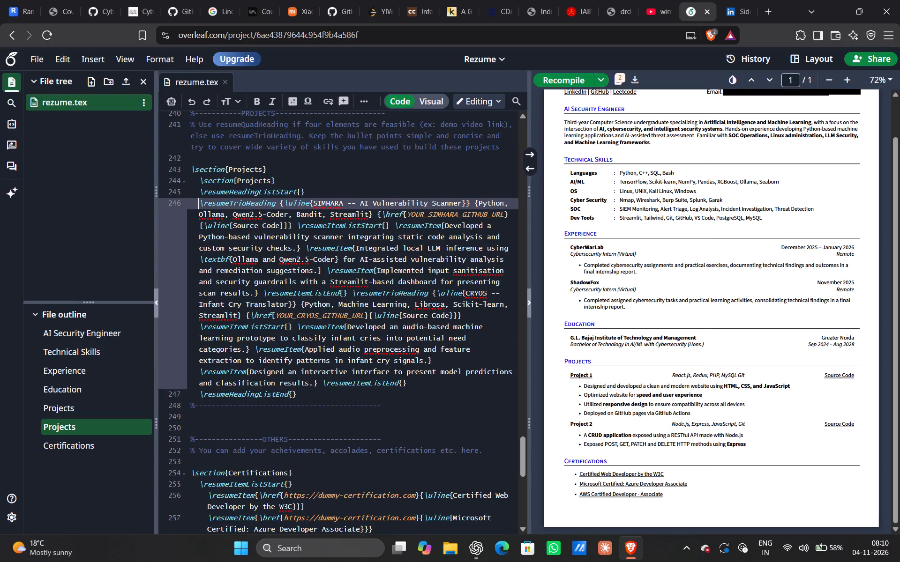
pyautogui.click(279, 205)
pyautogui.press('Return')
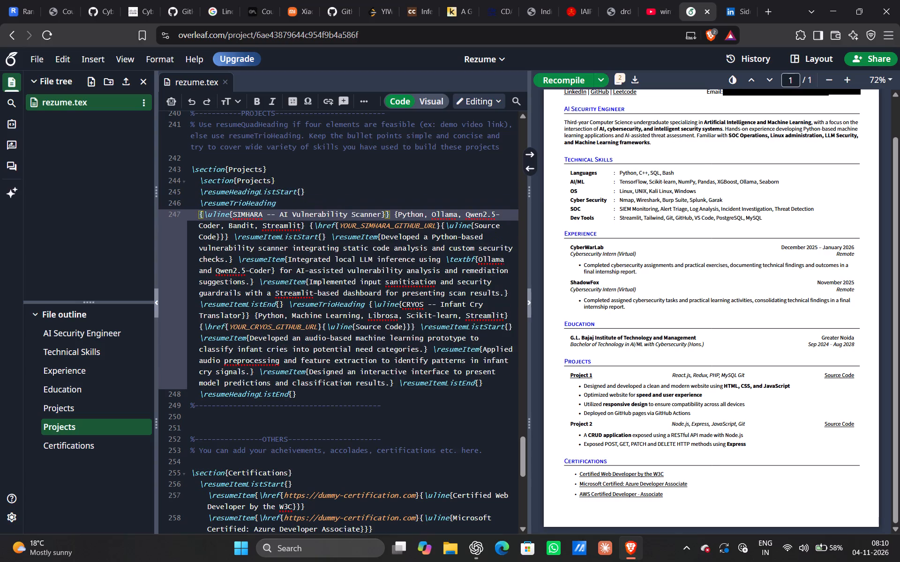
pyautogui.click(394, 214)
pyautogui.press('Return')
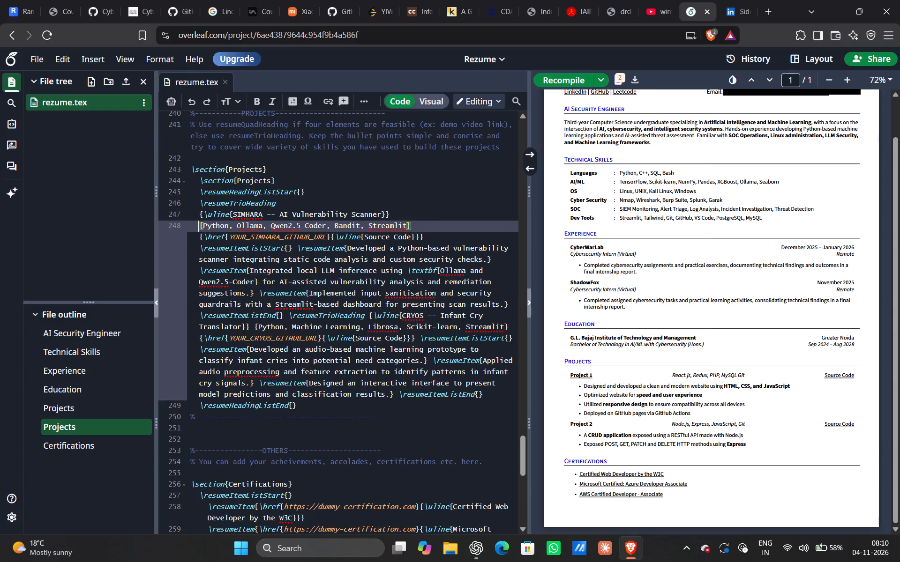
# Move SIMHARA's first \resumeItem, "Developed a Python-based vulnerability scanner", onto a new line after \resumeItemListStart{}.
pyautogui.click(298, 250)
pyautogui.press('Return')
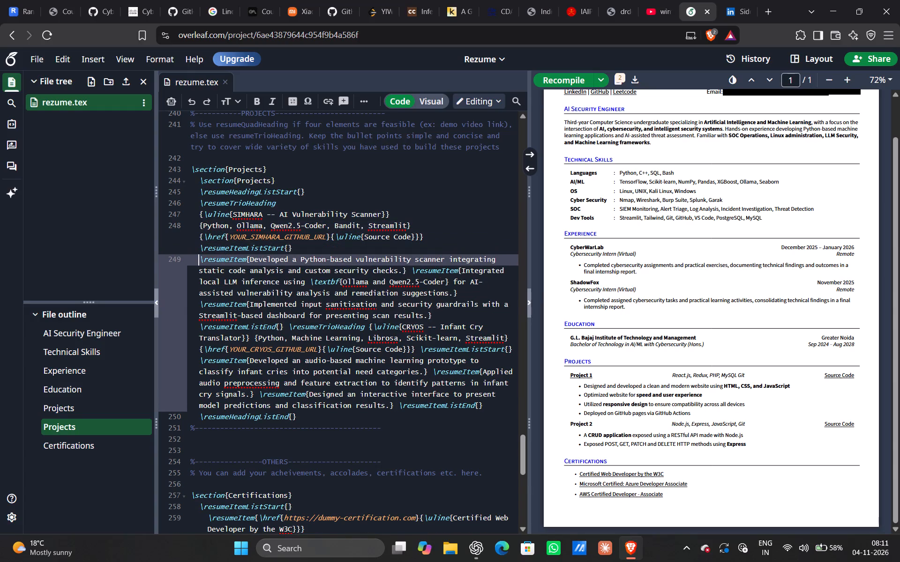
# Separate the CRYOS \resumeTrioHeading from the SIMHARA entry with a blank line, and put the CRYOS title on its own line below the heading command.
pyautogui.click(290, 329)
pyautogui.press('Return')
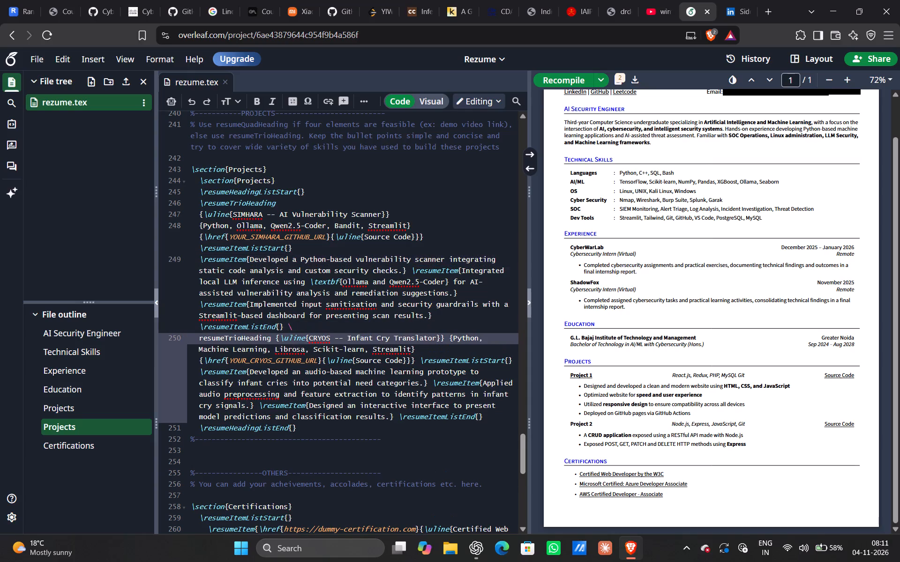
pyautogui.press('BackSpace')
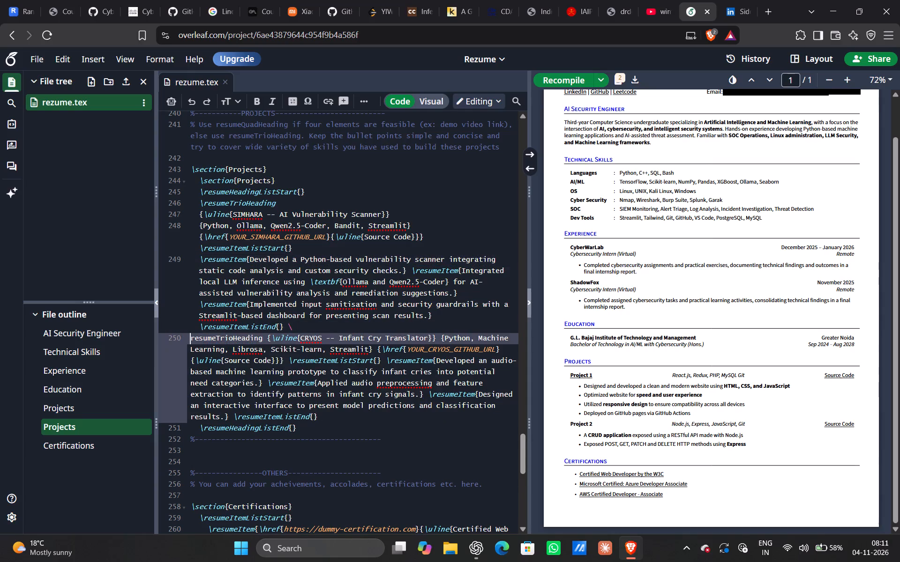
pyautogui.press('BackSpace')
pyautogui.press('Left')
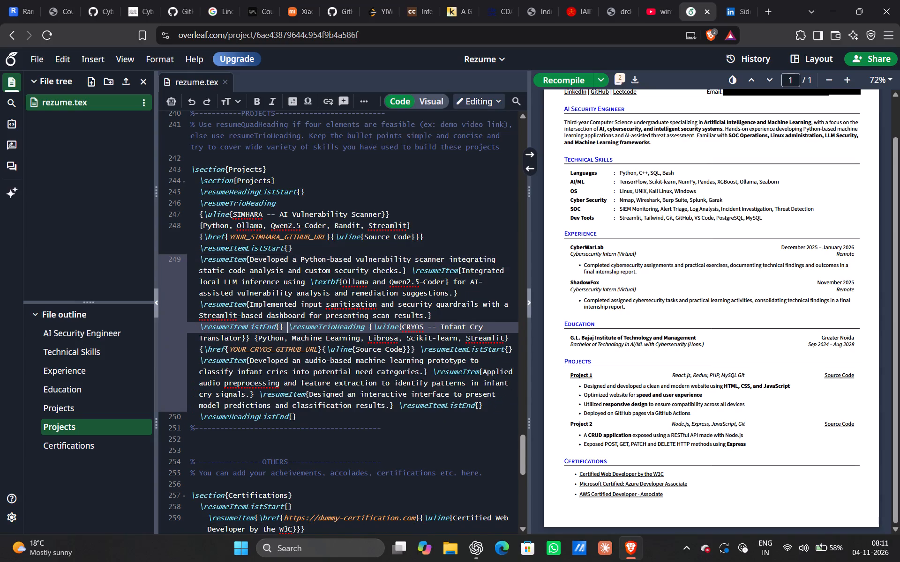
pyautogui.press('Return')
pyautogui.press('Return')
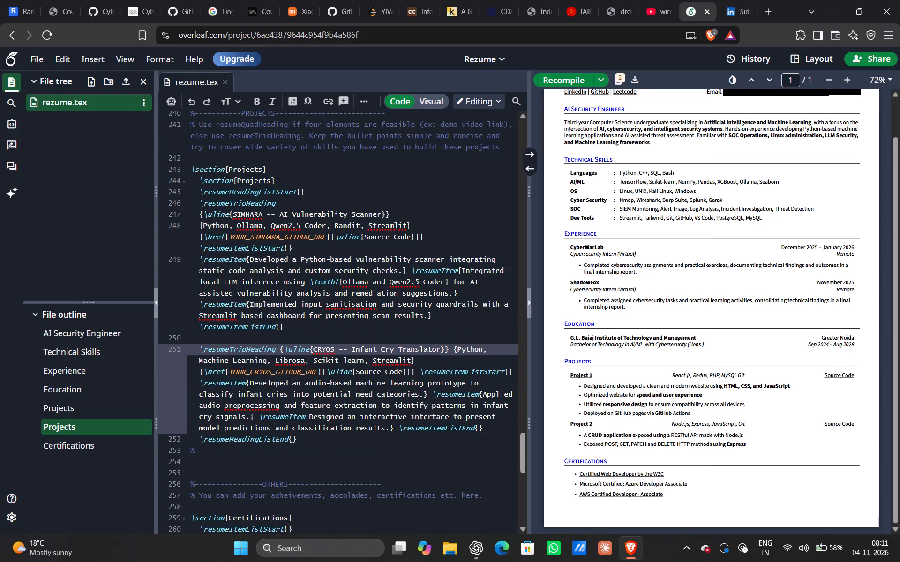
pyautogui.click(279, 352)
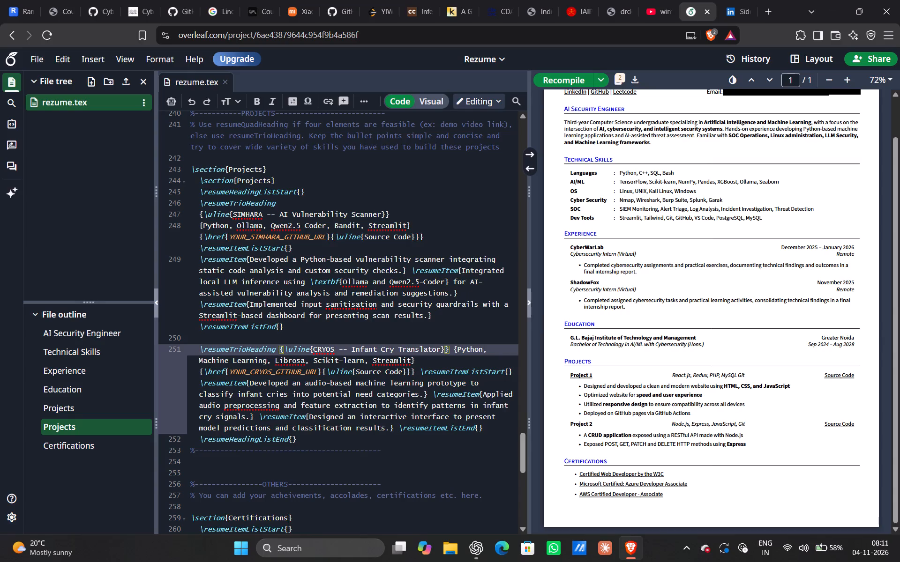
pyautogui.press('Return')
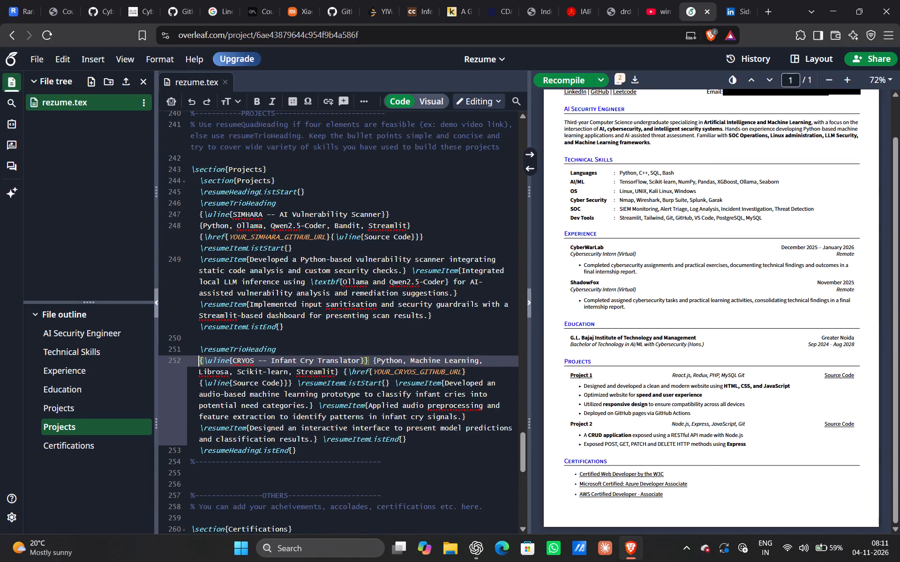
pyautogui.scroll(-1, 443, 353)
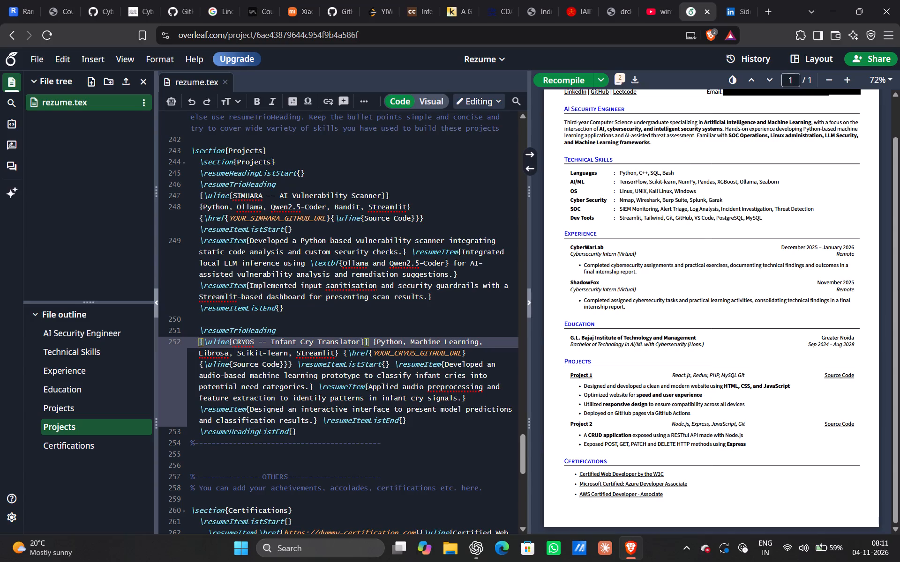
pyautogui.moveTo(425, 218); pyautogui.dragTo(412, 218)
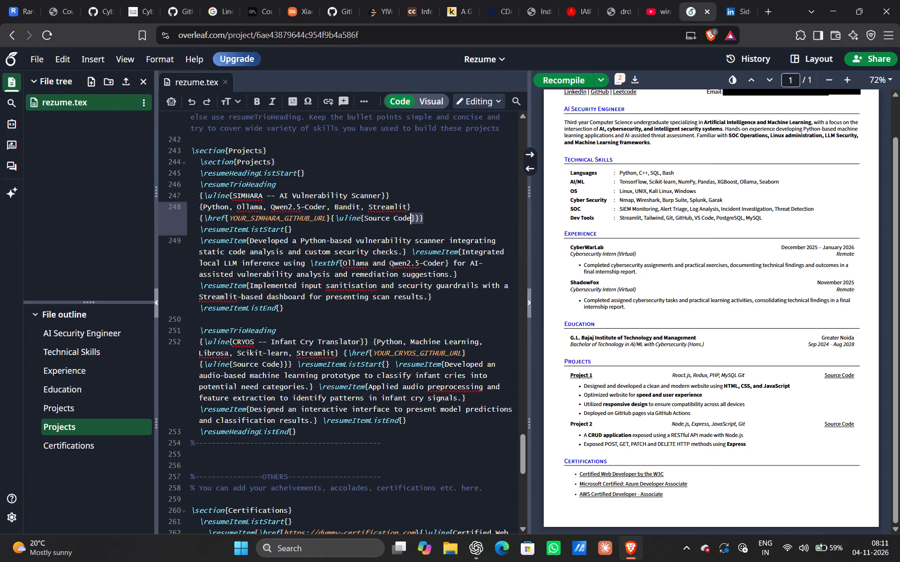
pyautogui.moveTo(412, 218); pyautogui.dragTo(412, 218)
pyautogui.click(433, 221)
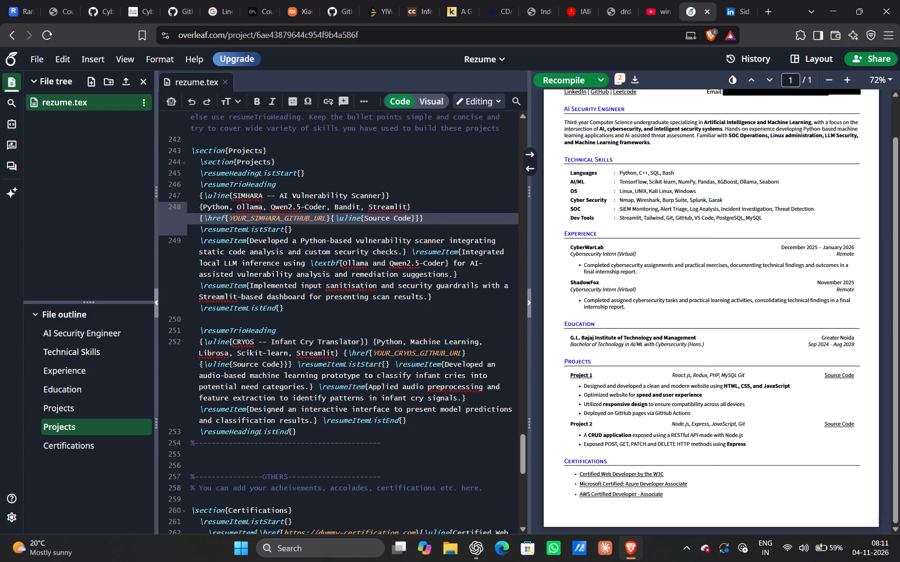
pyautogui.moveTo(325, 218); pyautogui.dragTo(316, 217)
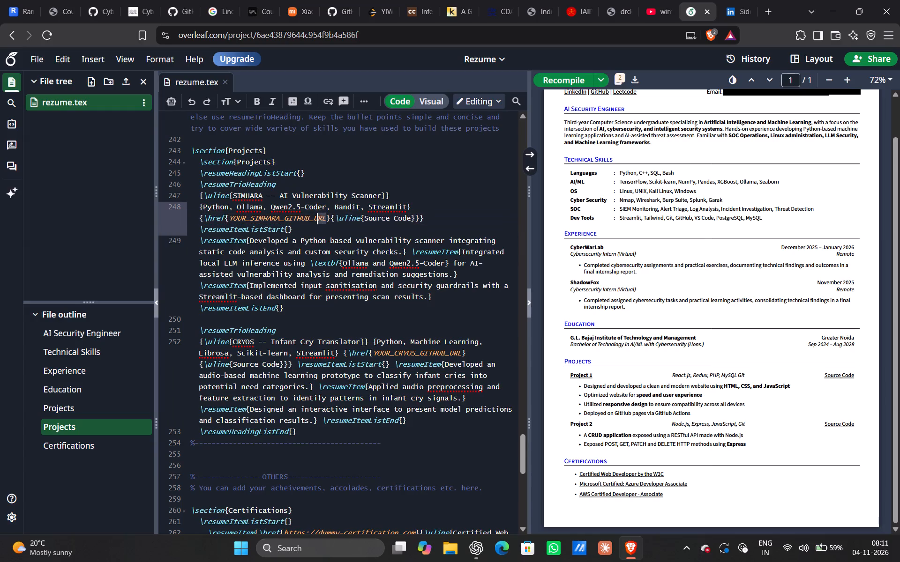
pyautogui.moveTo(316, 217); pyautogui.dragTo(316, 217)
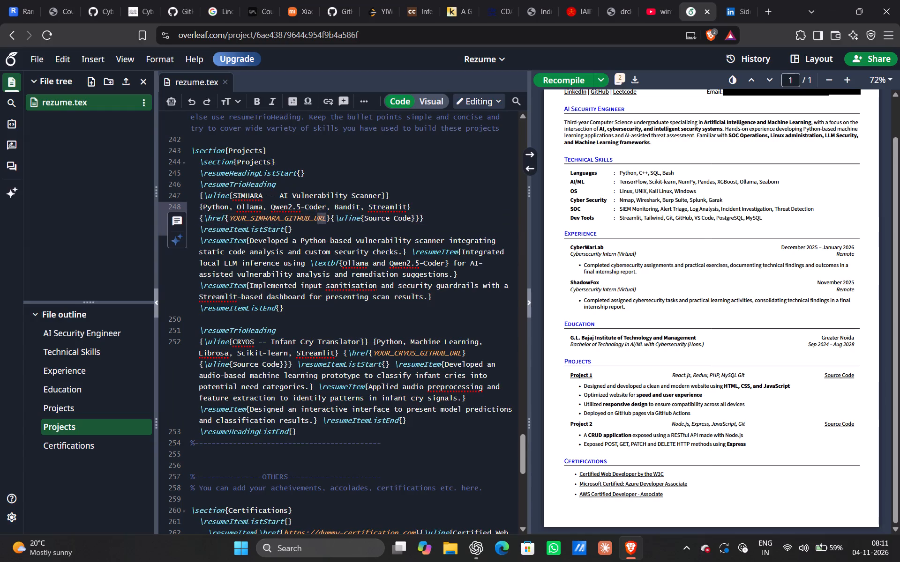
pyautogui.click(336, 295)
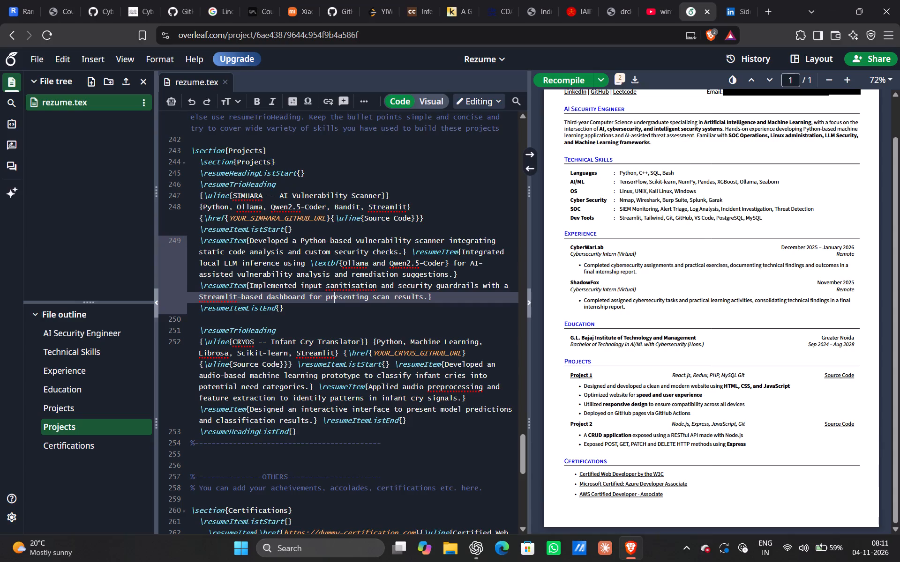
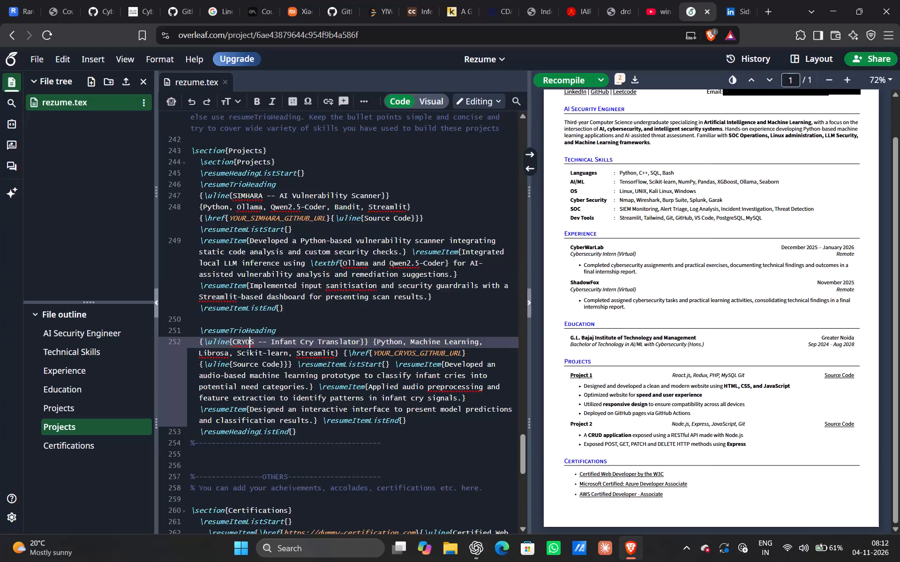
# Change the project name in the Infant Cry Translator title to VAGITUS.
pyautogui.press('Right')
pyautogui.press('BackSpace')
pyautogui.press('BackSpace')
pyautogui.press('BackSpace')
pyautogui.press('BackSpace')
pyautogui.press('BackSpace')
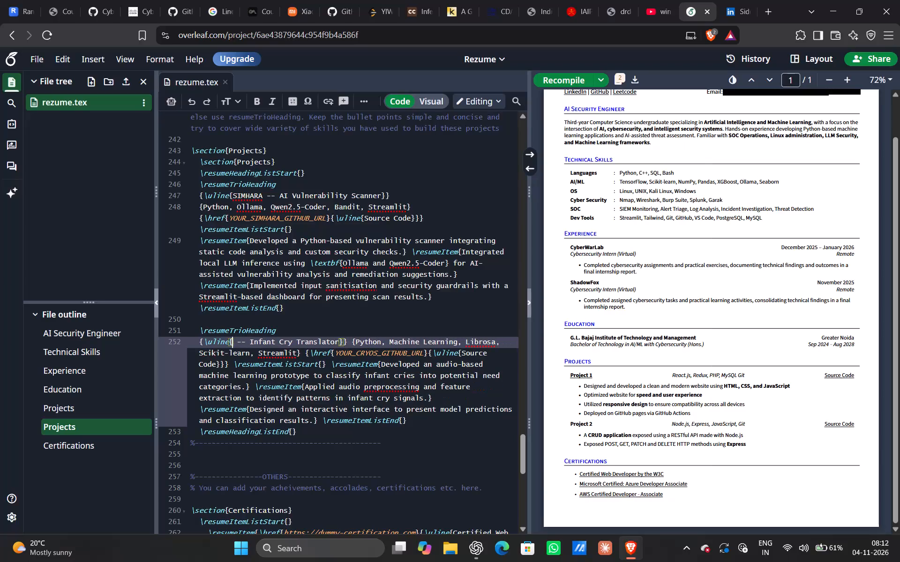
pyautogui.press('v')
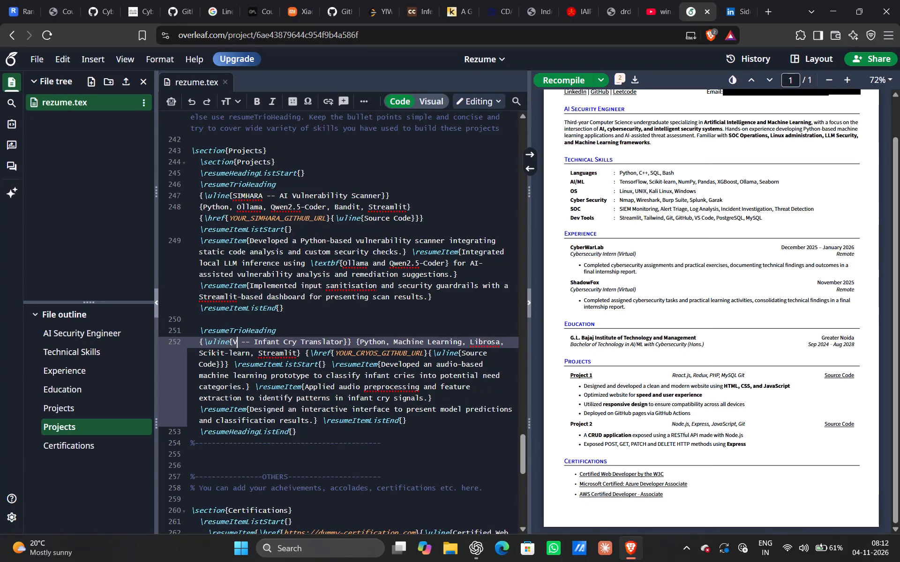
pyautogui.write('AGI')
pyautogui.write('TUS')
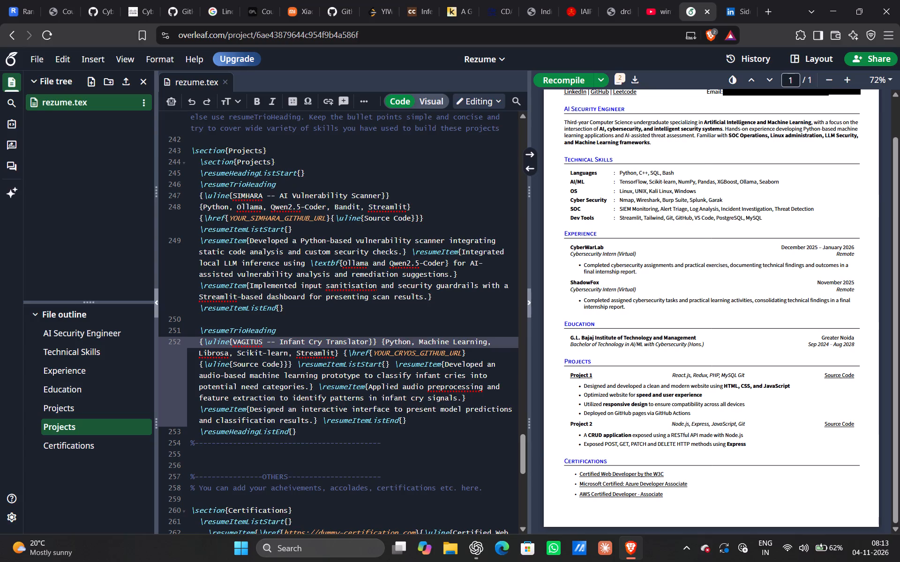
# In SIMHARA's technology list, replace the Bandit entry with "Nmap, SAST" before Streamlit.
pyautogui.click(359, 208)
pyautogui.press('BackSpace')
pyautogui.press('BackSpace')
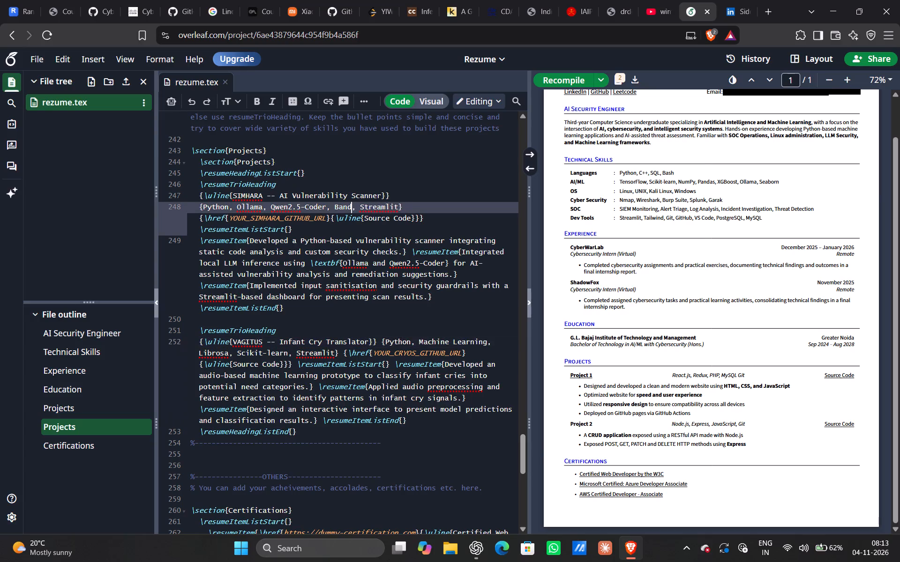
pyautogui.press('BackSpace')
pyautogui.press('BackSpace')
pyautogui.press('BackSpace')
pyautogui.press('BackSpace')
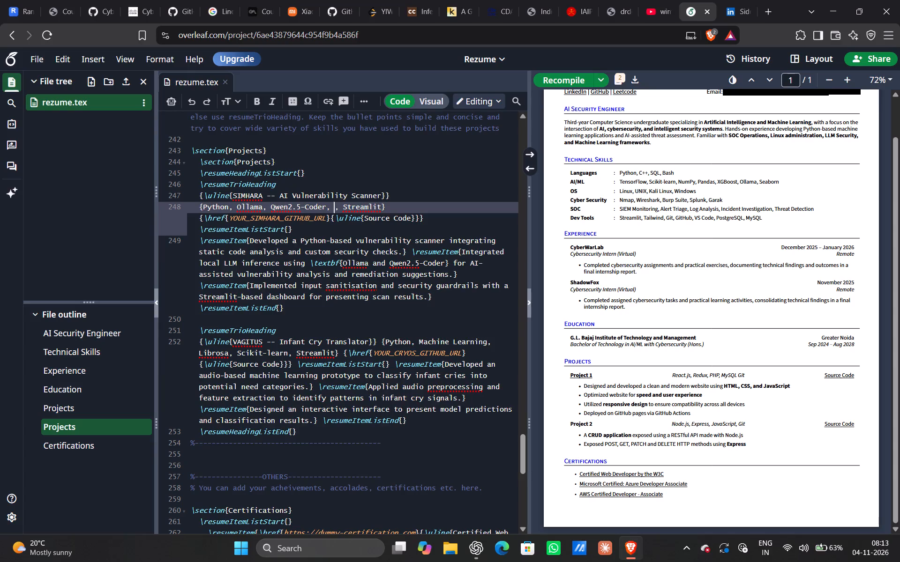
pyautogui.press('n')
pyautogui.write('ma')
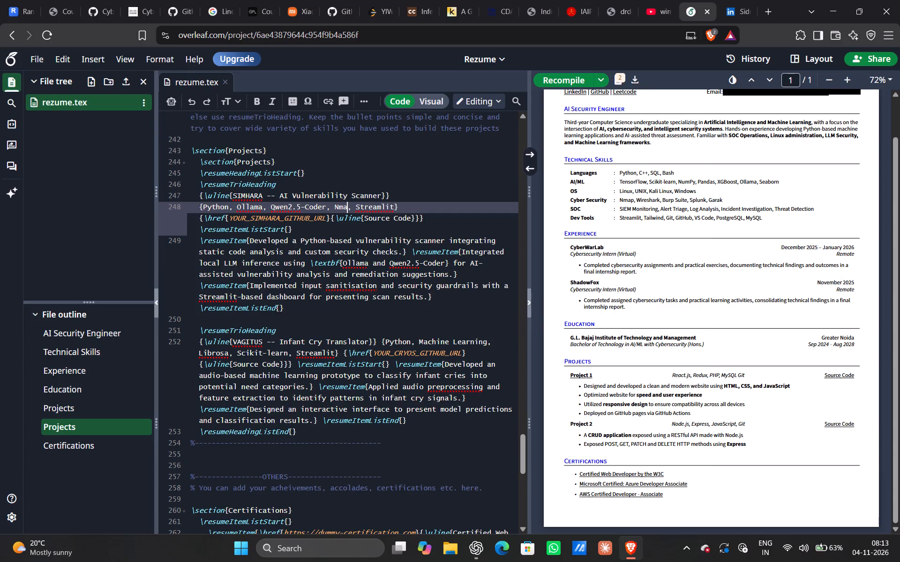
pyautogui.write('p,')
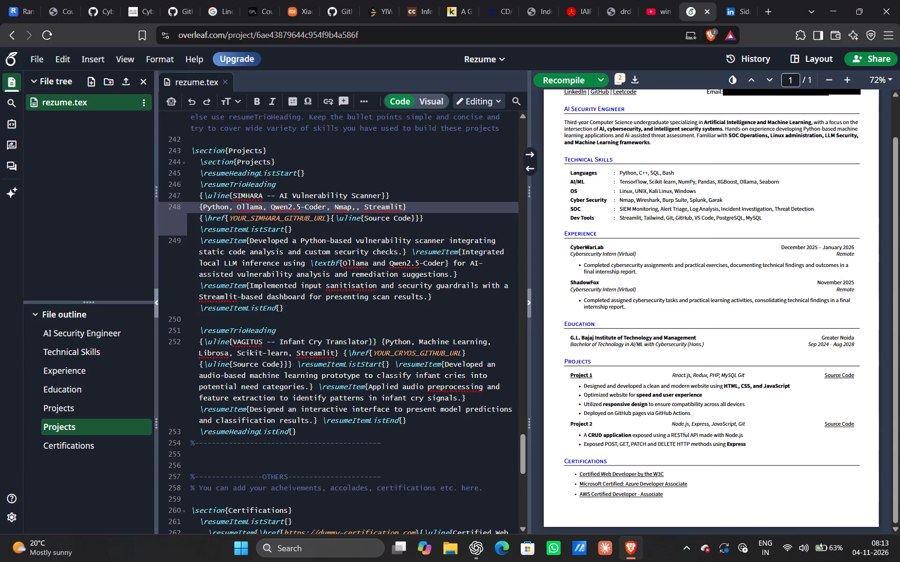
pyautogui.press('space')
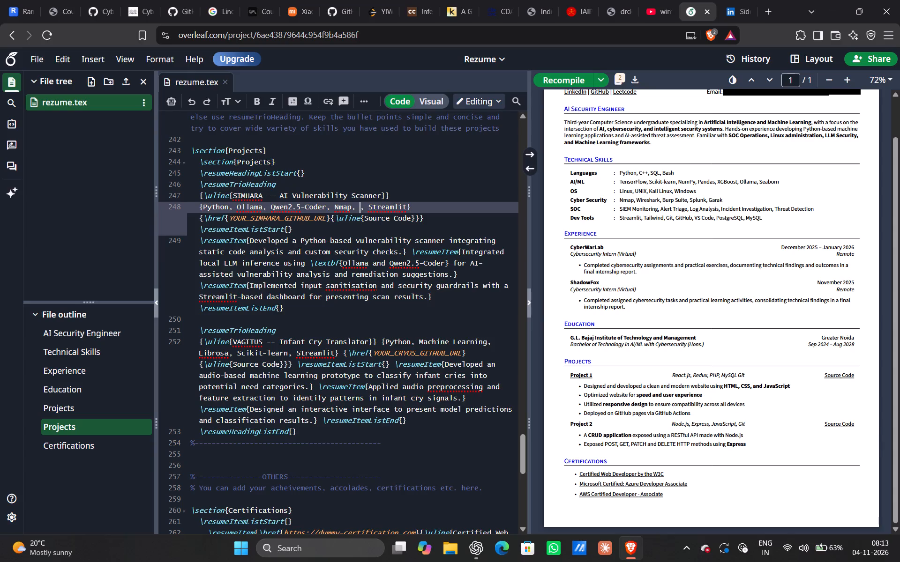
pyautogui.write('SAST')
# Search the web for "sast" in a new browser tab to check the term, and close that tab when done.
pyautogui.click(765, 6)
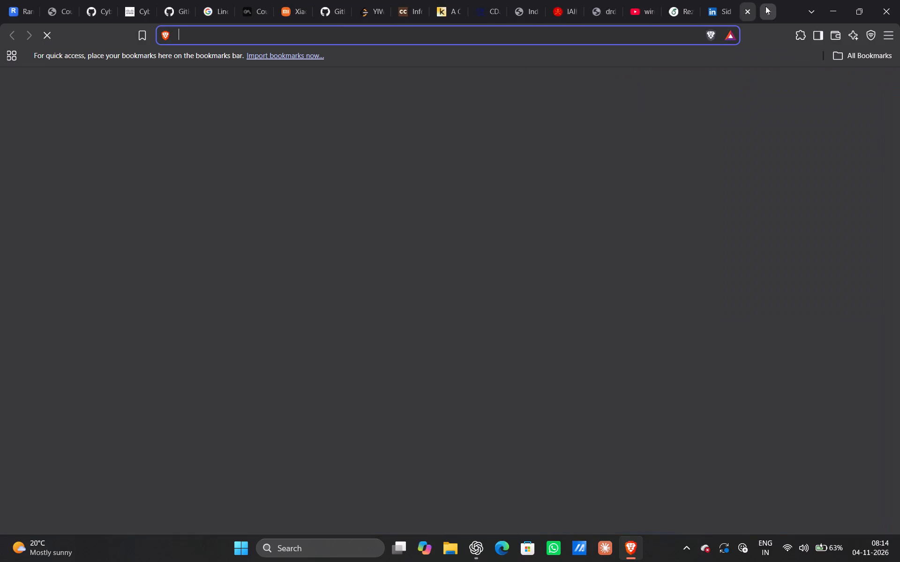
pyautogui.write('sast')
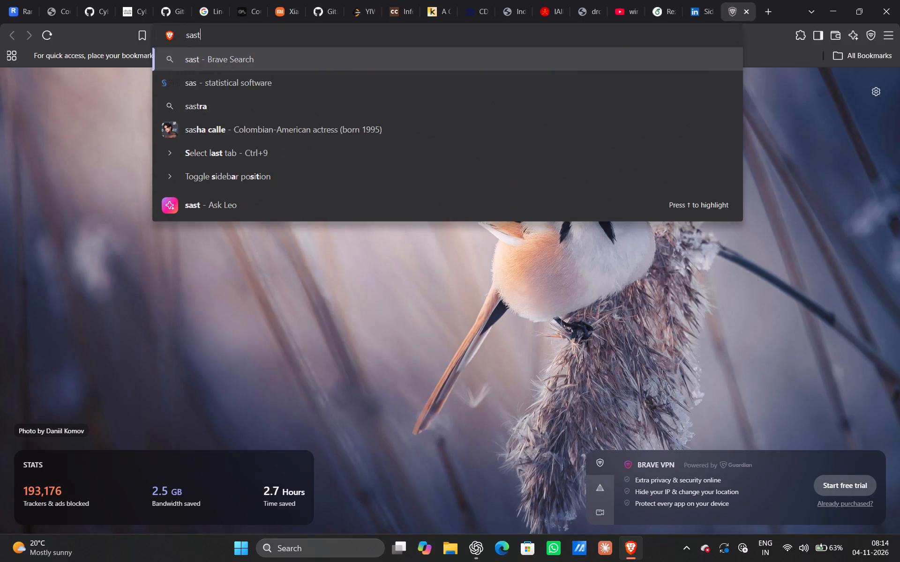
pyautogui.press('Return')
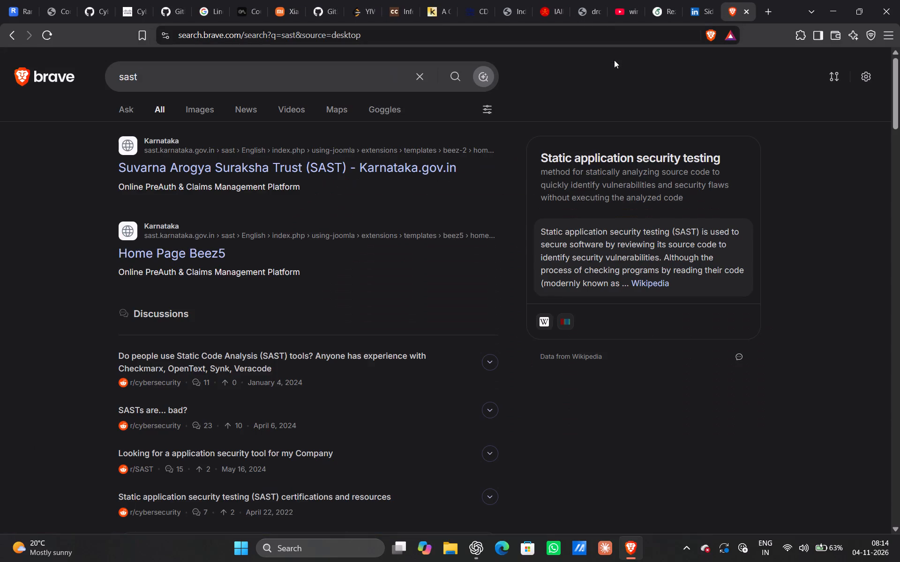
pyautogui.click(221, 70)
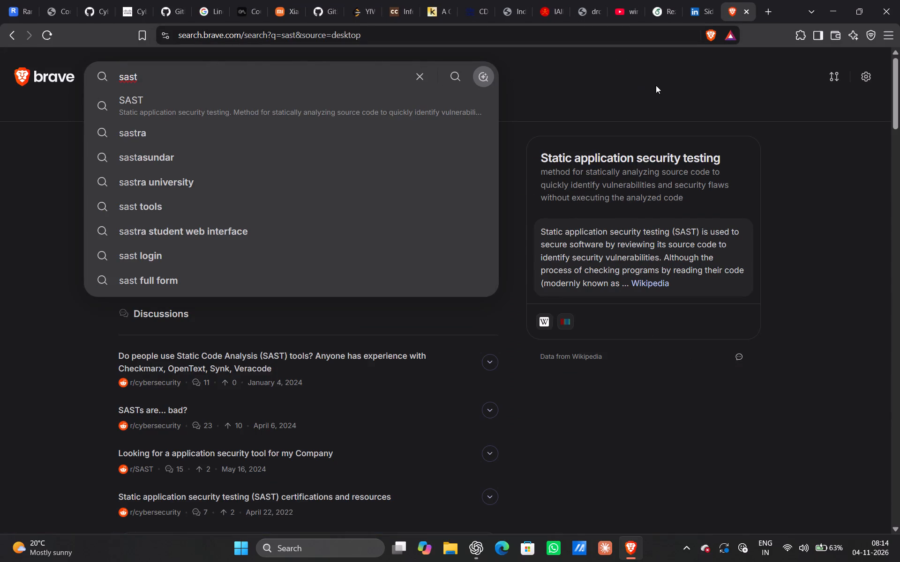
pyautogui.click(744, 7)
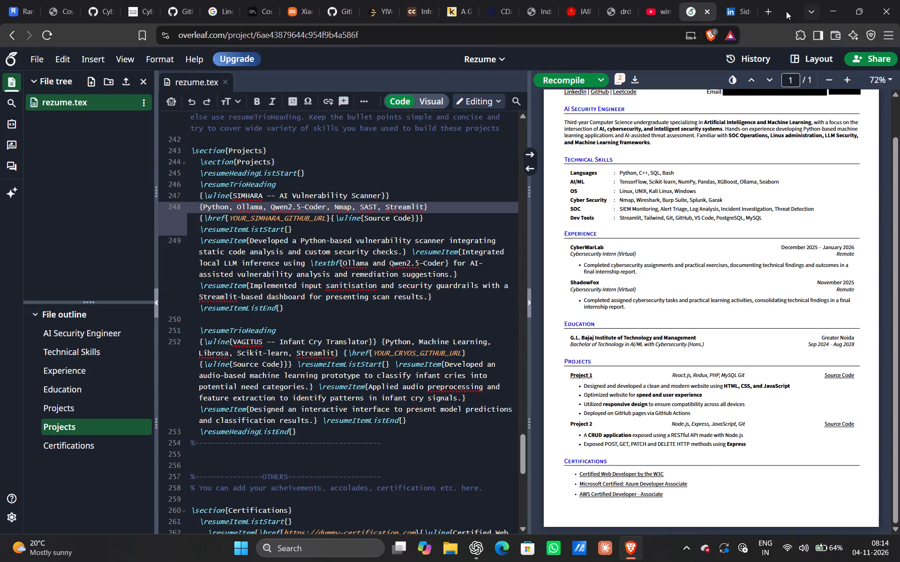
# Switch to the Simhara GitHub repository and copy its address only up to the account name, leaving out /Simhara.
pyautogui.click(336, 7)
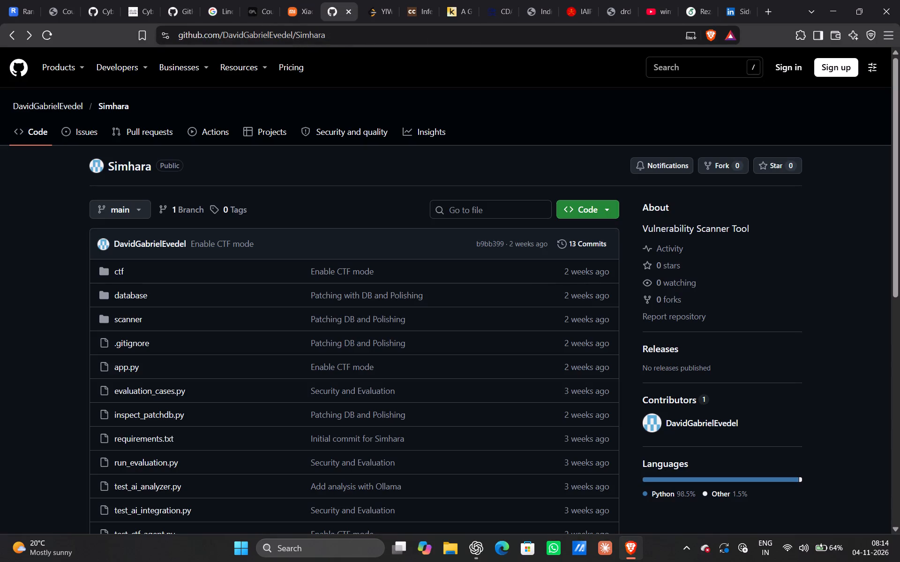
pyautogui.moveTo(293, 38); pyautogui.dragTo(197, 35)
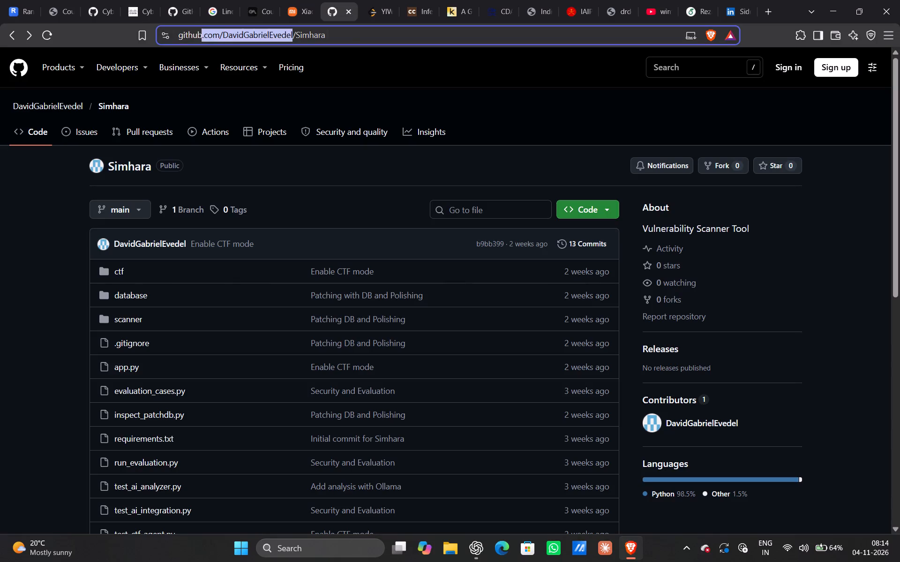
pyautogui.moveTo(197, 35); pyautogui.dragTo(190, 35)
pyautogui.click(190, 35)
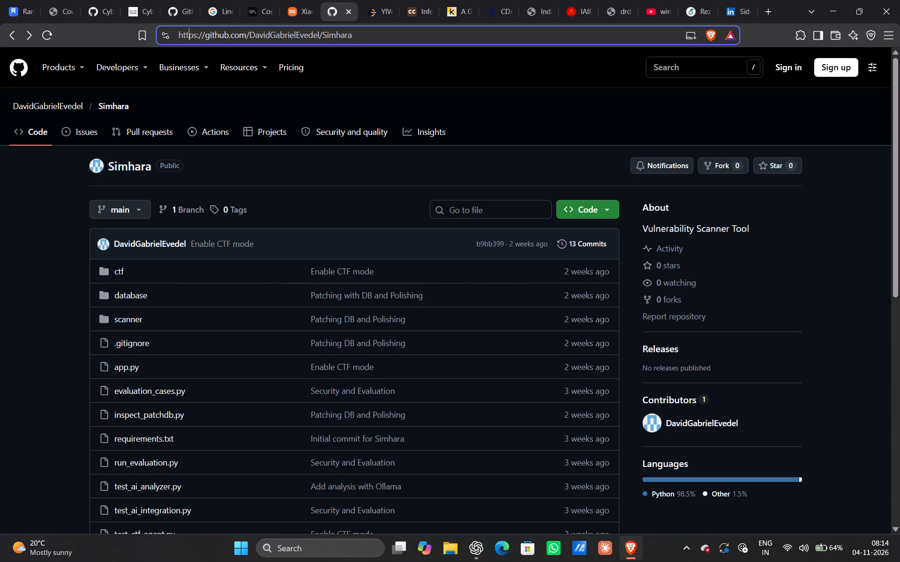
pyautogui.moveTo(179, 35); pyautogui.dragTo(320, 36)
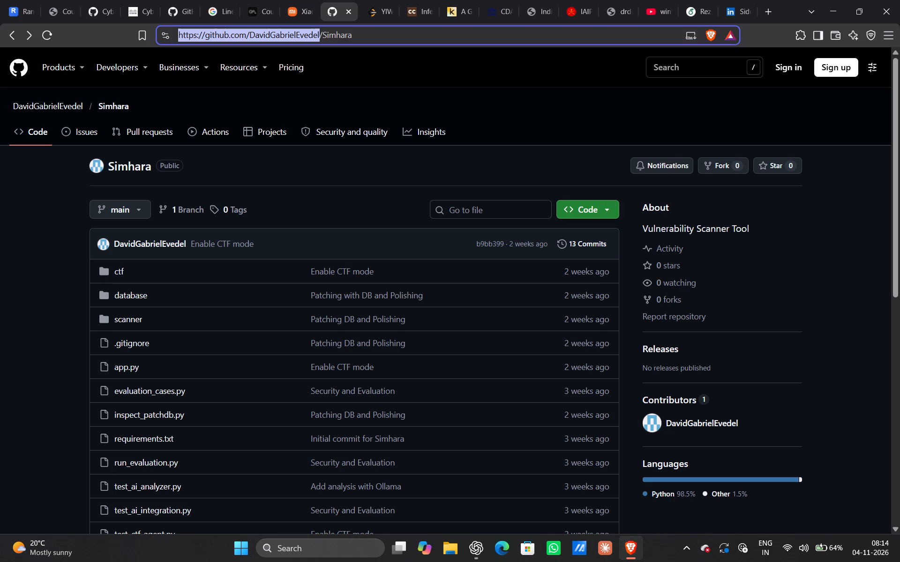
pyautogui.hotkey('ctrl', 'c')
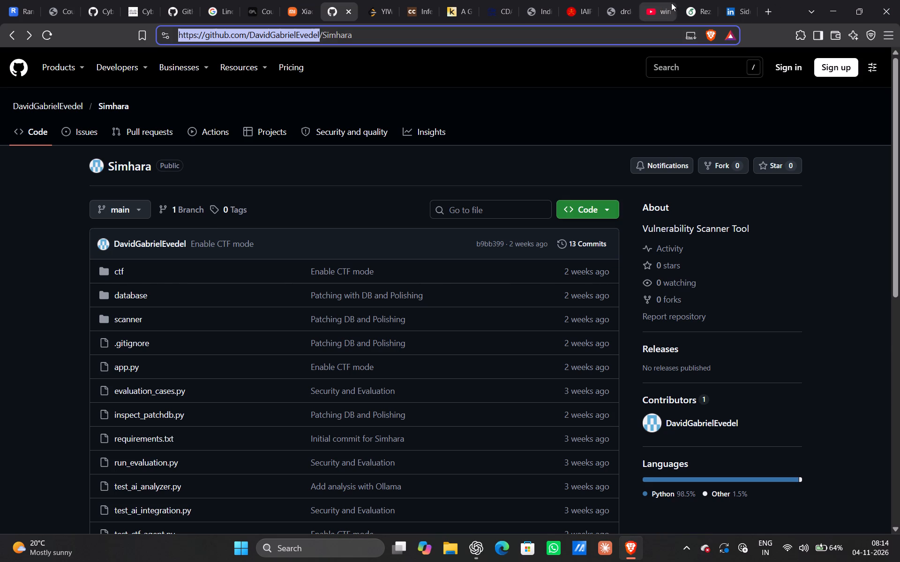
# Return to Overleaf and replace YOUR_SIMHARA_GITHUB_URL with the copied GitHub account address followed by a slash.
pyautogui.click(684, 5)
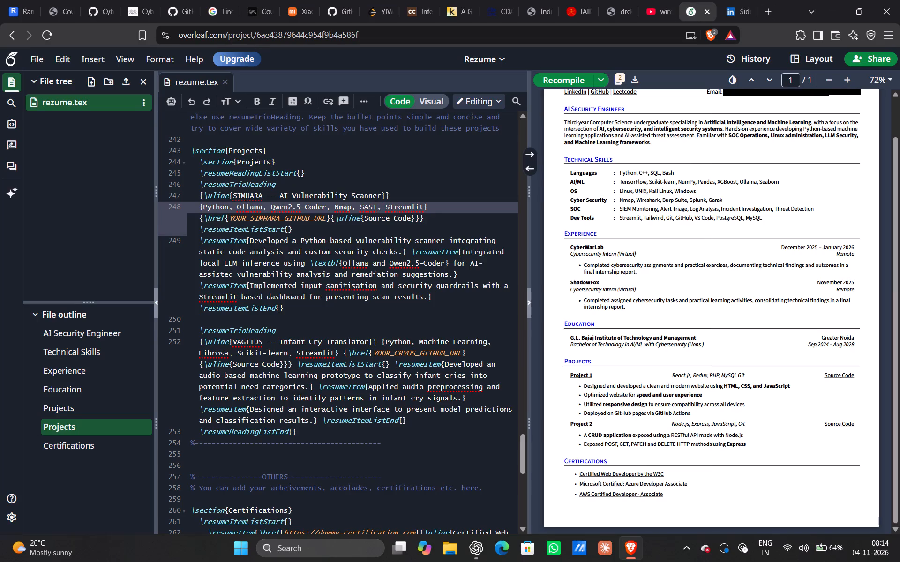
pyautogui.moveTo(324, 220); pyautogui.dragTo(233, 215)
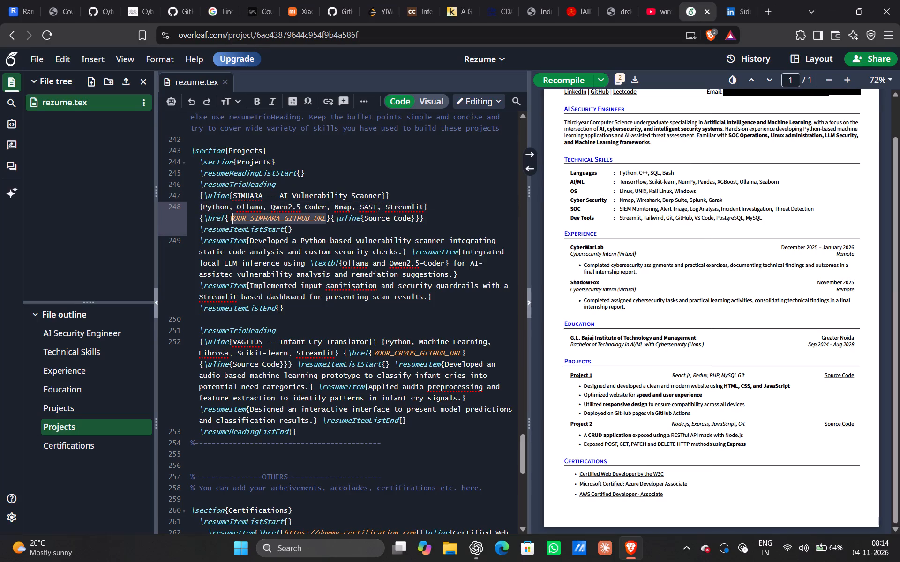
pyautogui.moveTo(233, 215); pyautogui.dragTo(230, 216)
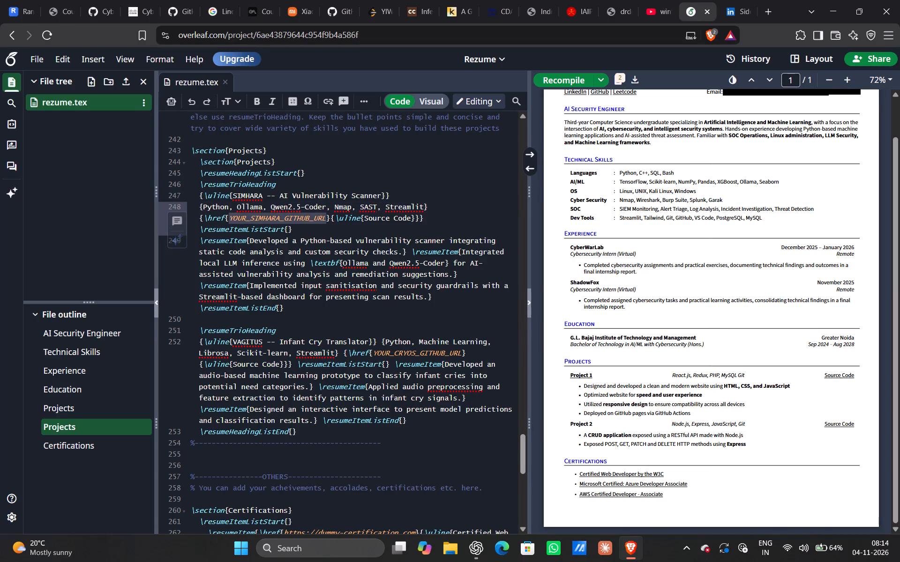
pyautogui.press('BackSpace')
pyautogui.hotkey('ctrl', 'v')
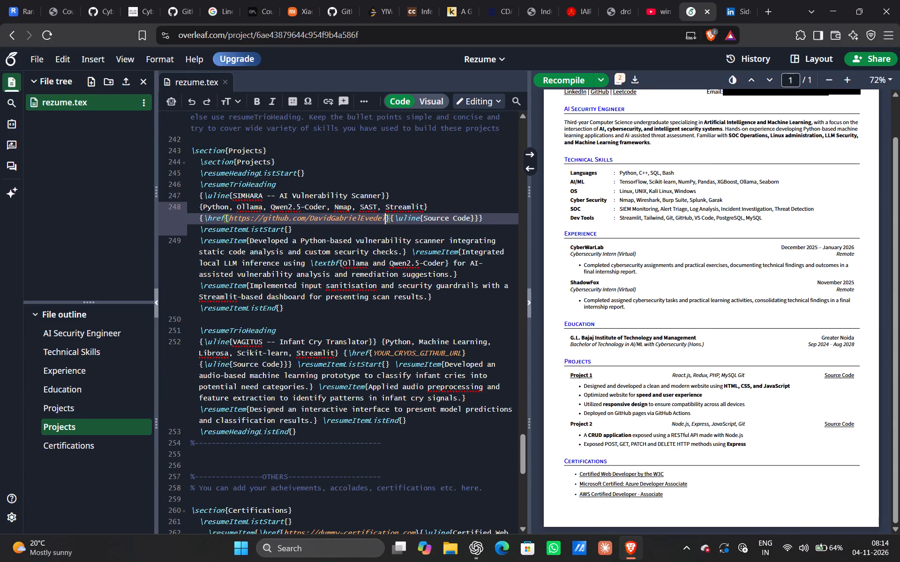
pyautogui.press('/')
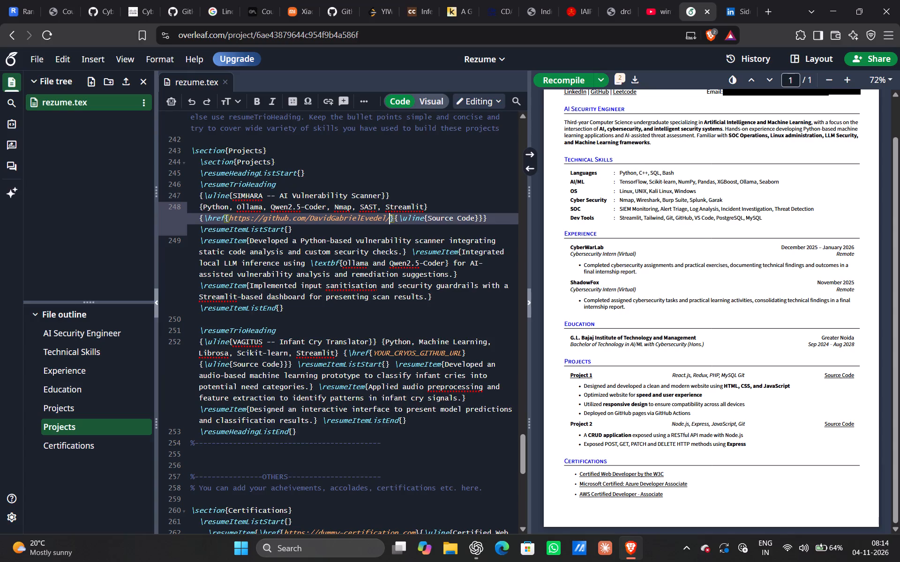
# Replace YOUR_CRYOS_GITHUB_URL in the VAGITUS entry with the copied GitHub account address followed by a slash.
pyautogui.moveTo(459, 354); pyautogui.dragTo(433, 352)
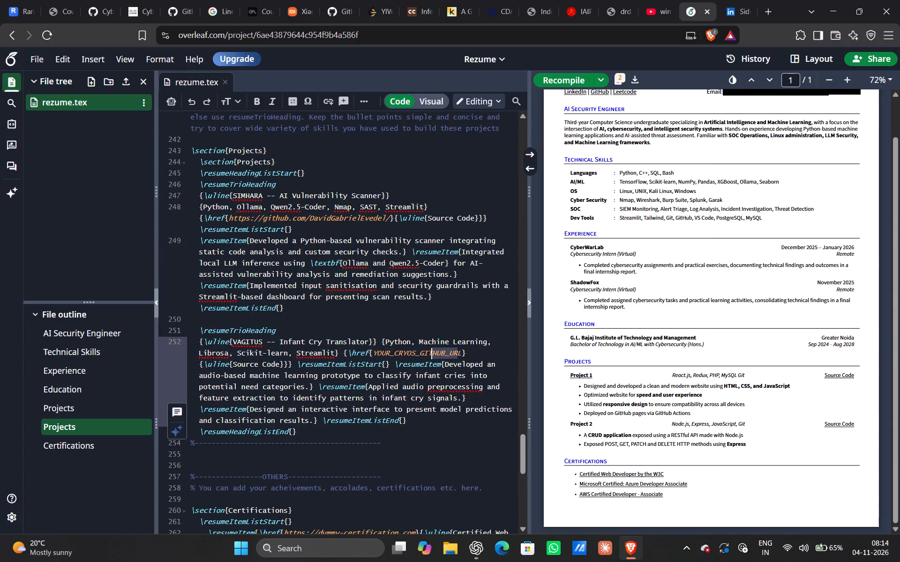
pyautogui.moveTo(462, 354); pyautogui.dragTo(395, 343)
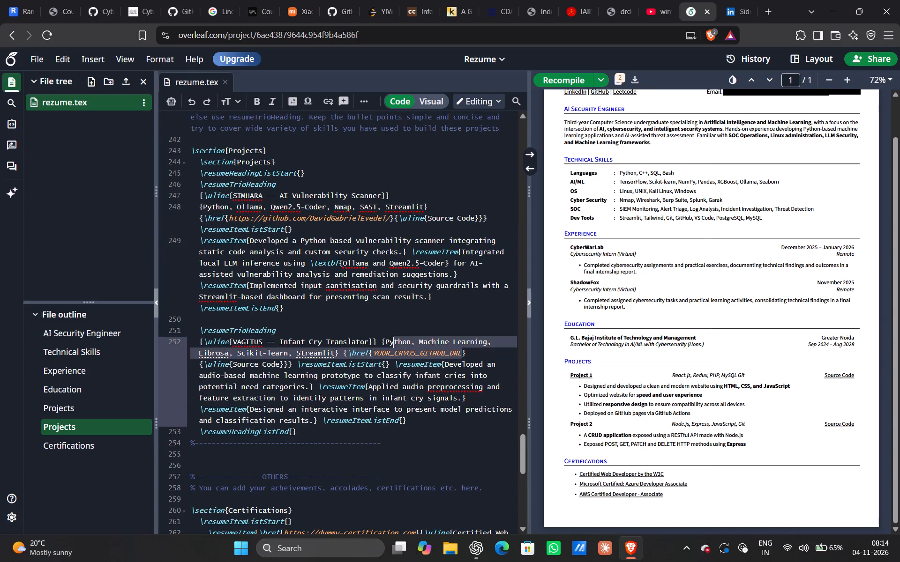
pyautogui.moveTo(395, 343); pyautogui.dragTo(374, 354)
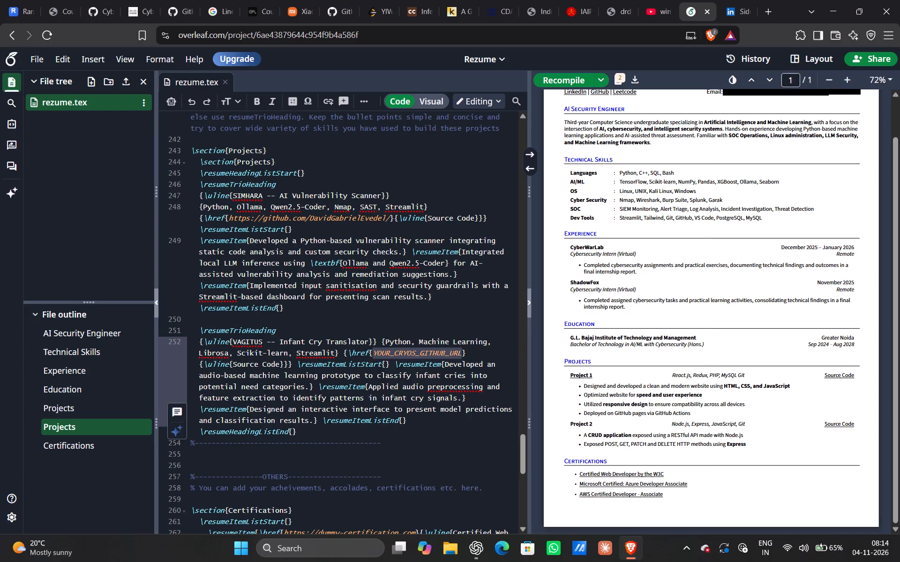
pyautogui.press('BackSpace')
pyautogui.hotkey('ctrl', 'v')
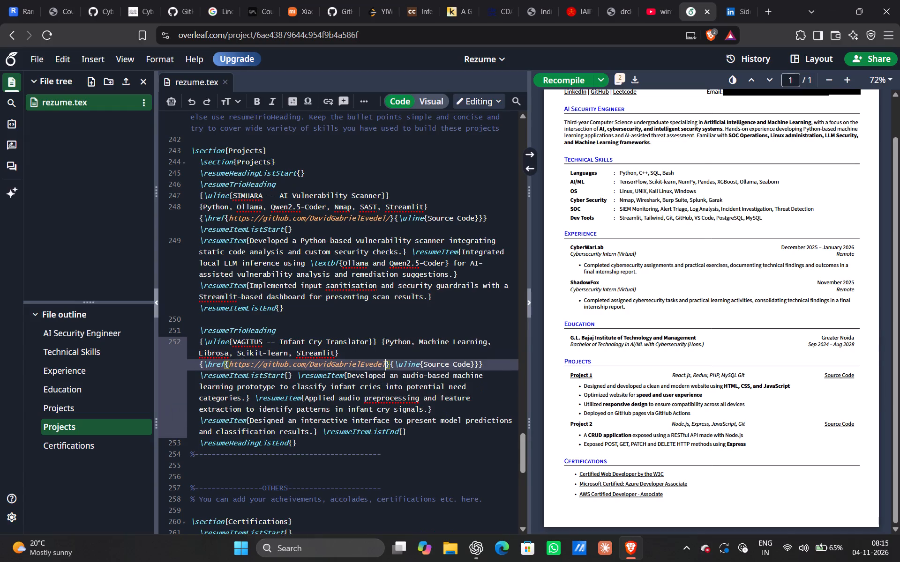
pyautogui.press('/')
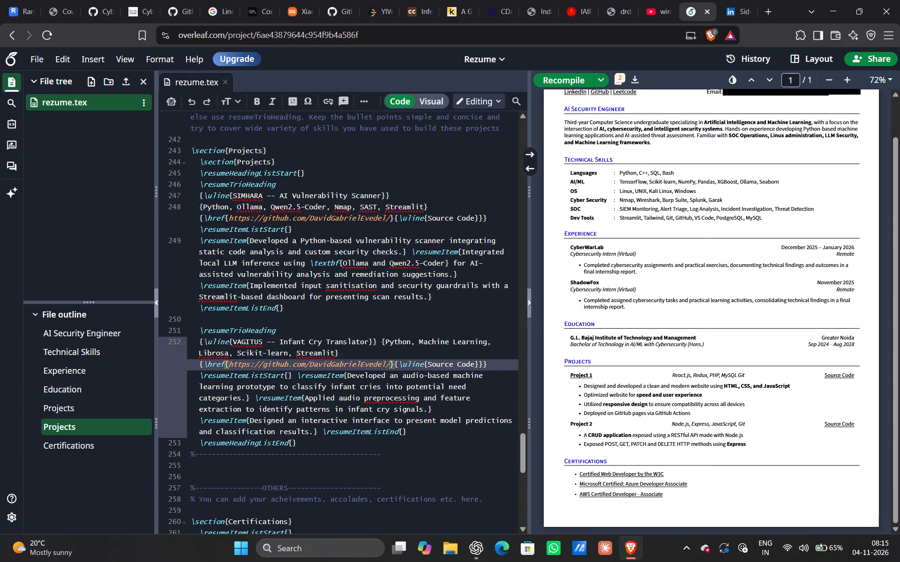
# Recompile the resume and review the Projects section in the PDF preview against its source code.
pyautogui.click(565, 81)
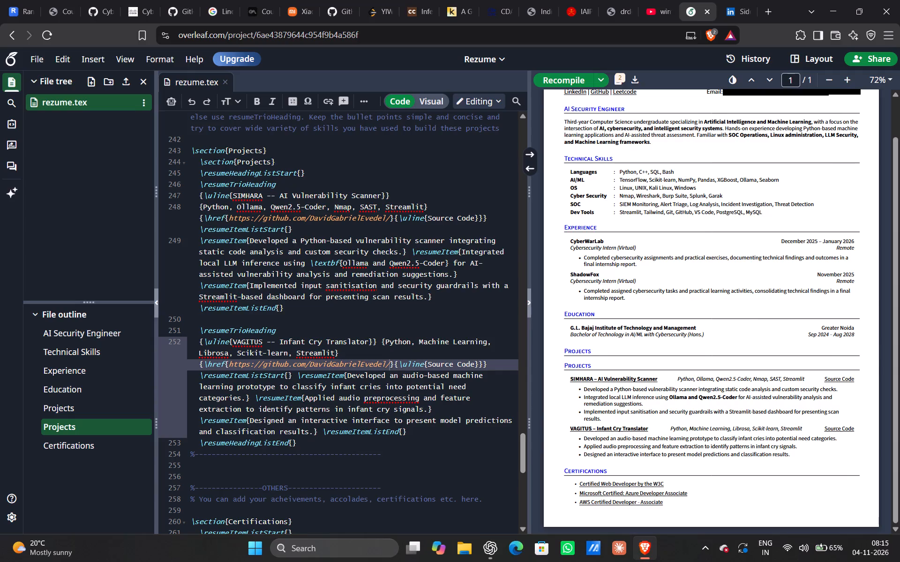
pyautogui.scroll(-2, 739, 311)
pyautogui.scroll(1, 264, 180)
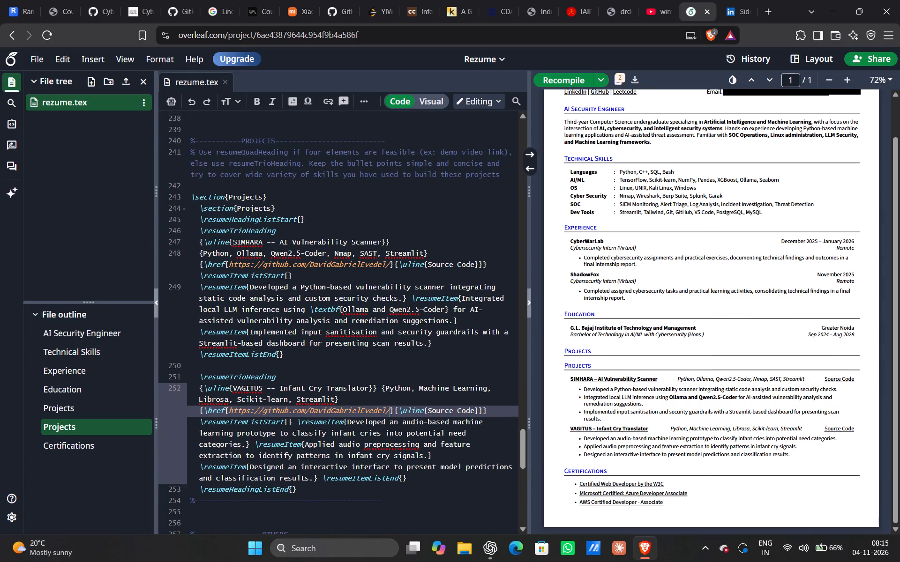
# Delete the duplicate \section{Projects} line and its leftover blank space above the projects list.
pyautogui.moveTo(198, 208); pyautogui.dragTo(292, 205)
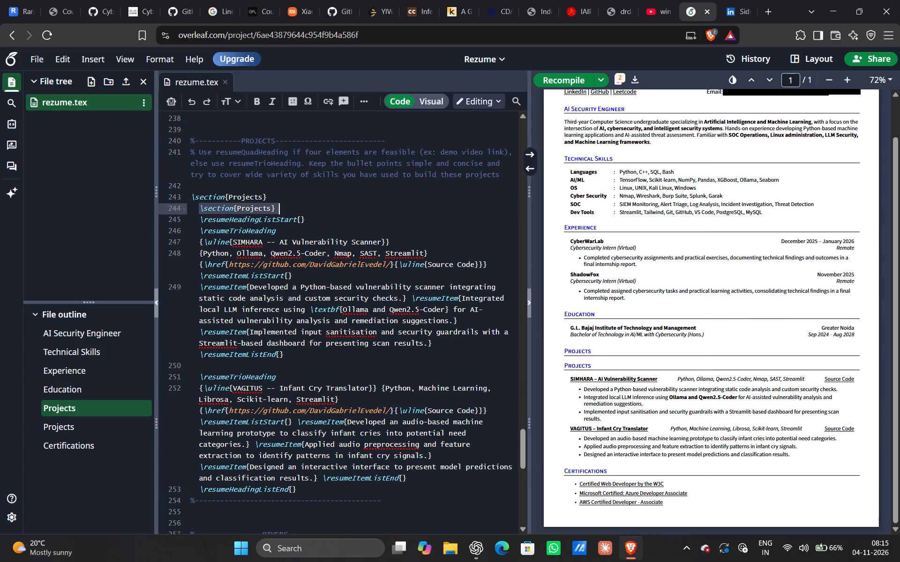
pyautogui.moveTo(292, 205); pyautogui.dragTo(287, 214)
pyautogui.press('BackSpace')
pyautogui.press('BackSpace')
pyautogui.press('BackSpace')
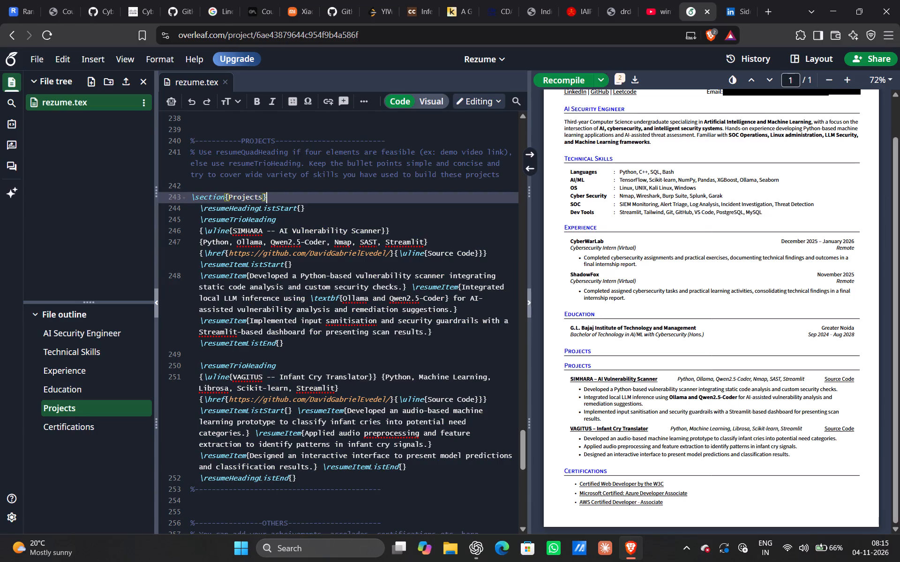
# Remove the \textbf command and its braces around "Ollama and Qwen2.5-Coder" in the SIMHARA entry, keeping the space before "for".
pyautogui.moveTo(338, 299); pyautogui.dragTo(313, 299)
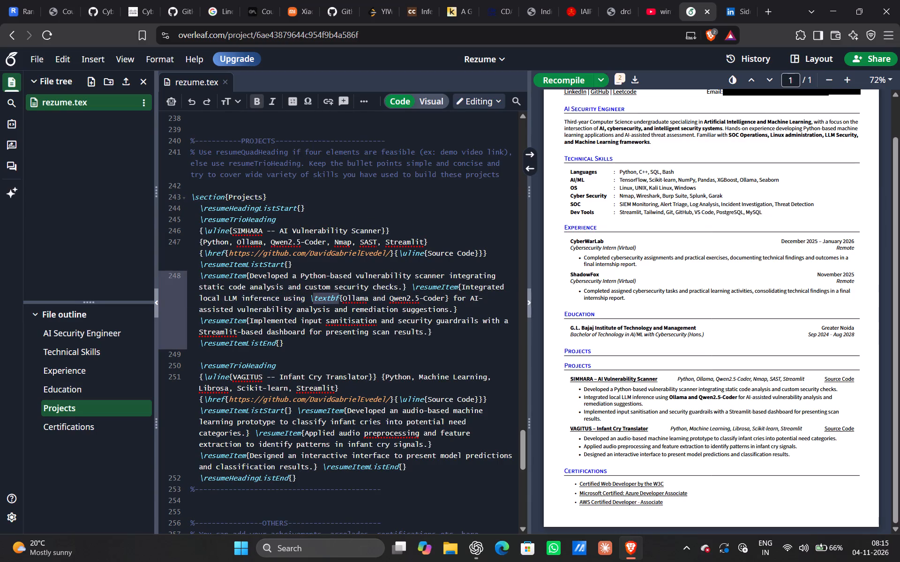
pyautogui.moveTo(313, 299); pyautogui.dragTo(309, 299)
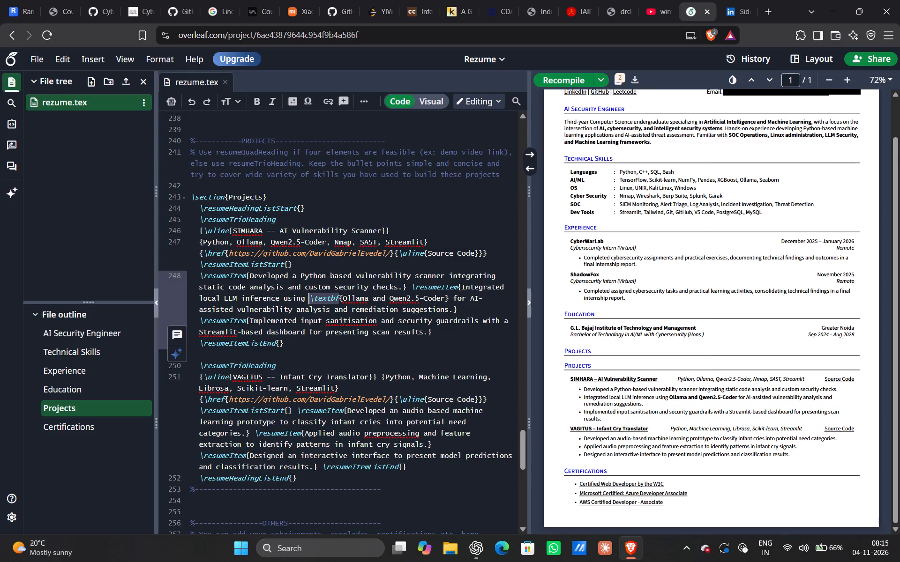
pyautogui.press('BackSpace')
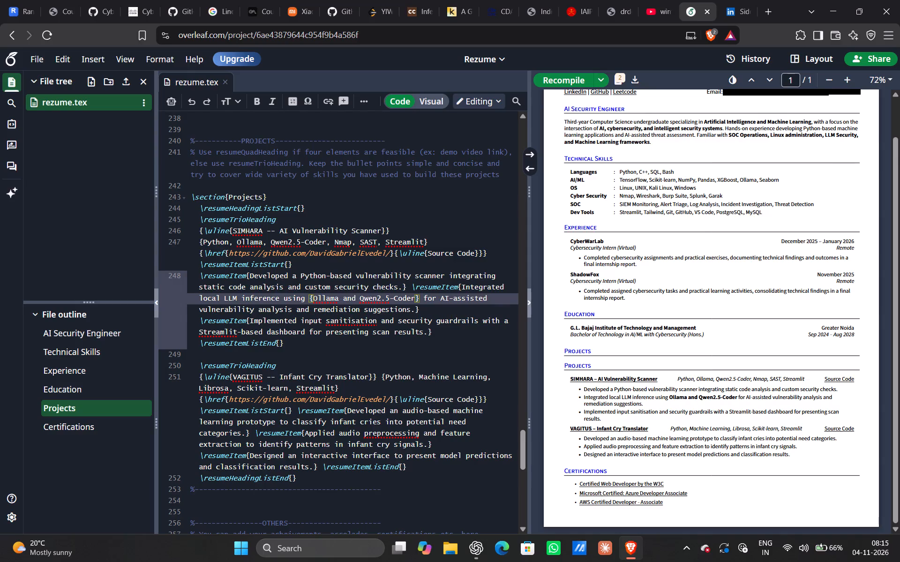
pyautogui.press('Right')
pyautogui.press('BackSpace')
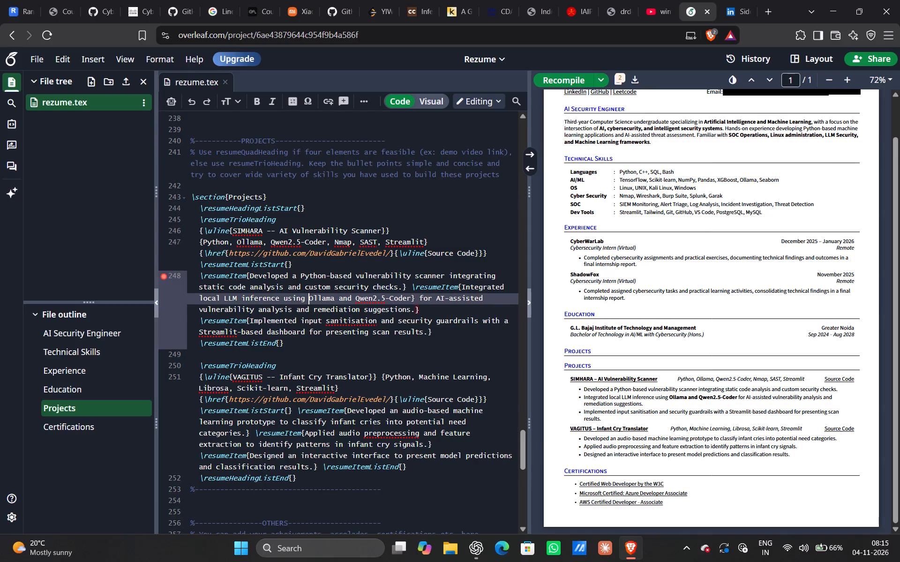
pyautogui.press('Right')
pyautogui.press('Right')
pyautogui.press('Right')
pyautogui.press('Right')
pyautogui.press('Right')
pyautogui.press('Right')
pyautogui.press('Right')
pyautogui.press('Right')
pyautogui.press('Right')
pyautogui.press('Right')
pyautogui.press('Right')
pyautogui.press('Right')
pyautogui.press('Right')
pyautogui.press('Right')
pyautogui.press('Right')
pyautogui.press('Right')
pyautogui.press('Right')
pyautogui.press('Right')
pyautogui.press('Right')
pyautogui.press('Right')
pyautogui.press('Right')
pyautogui.press('Right')
pyautogui.press('Right')
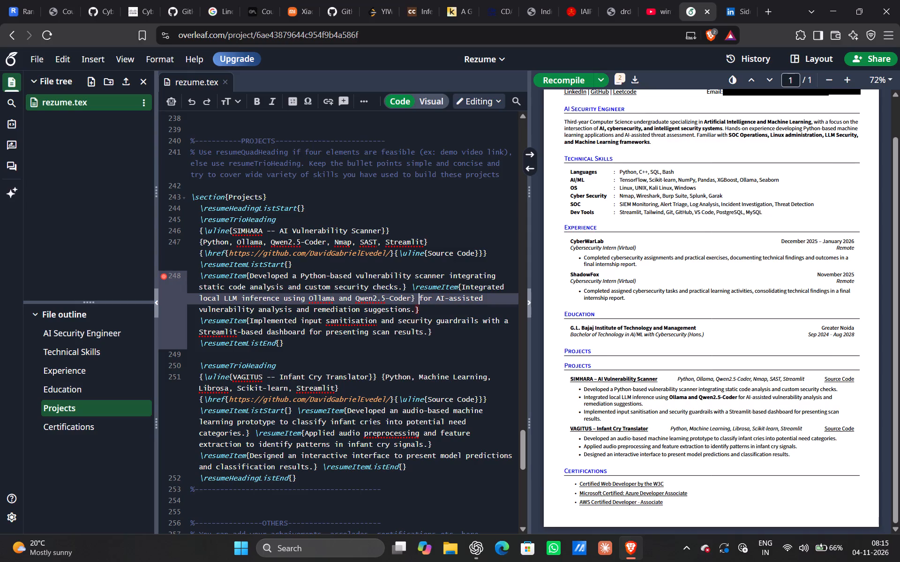
pyautogui.press('BackSpace')
pyautogui.press('BackSpace')
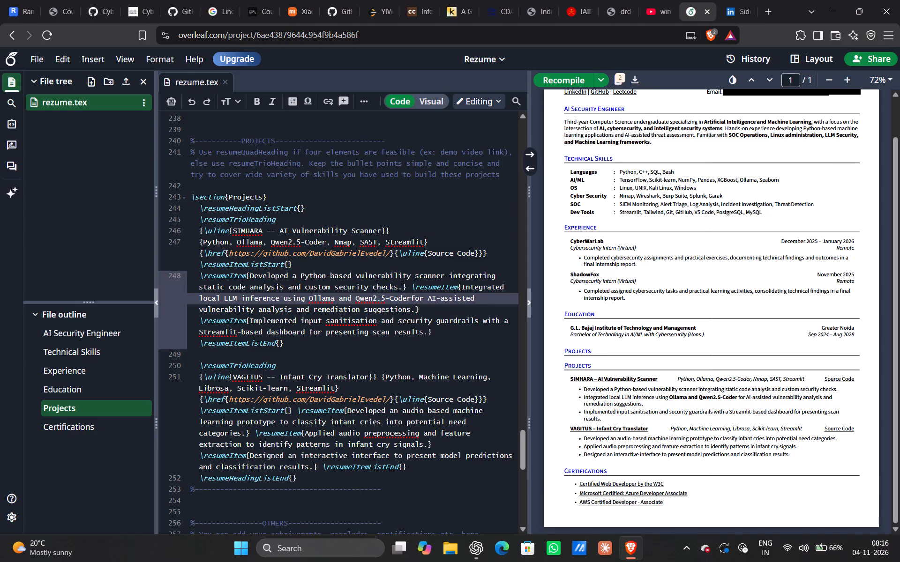
pyautogui.press('space')
# Recompile the resume PDF.
pyautogui.click(558, 77)
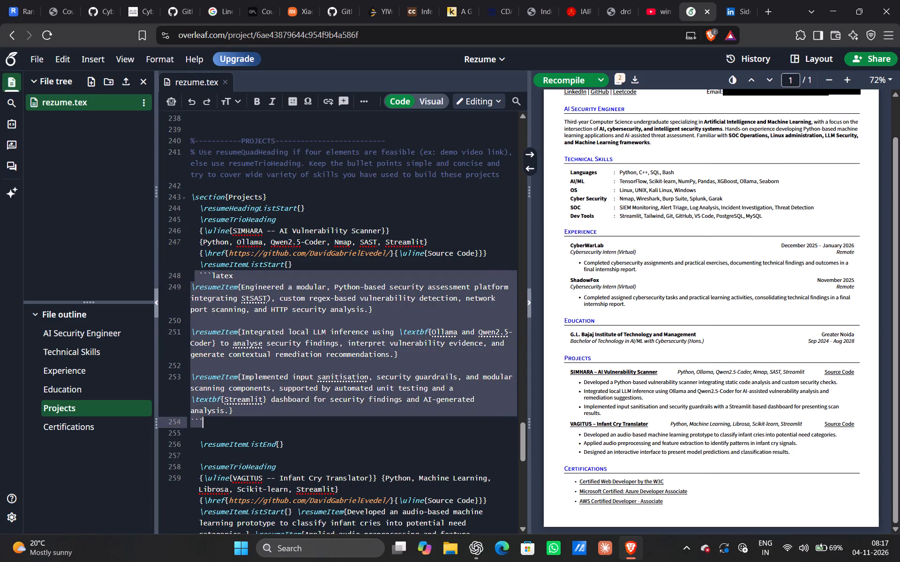
pyautogui.moveTo(232, 427); pyautogui.dragTo(232, 427)
pyautogui.press('BackSpace')
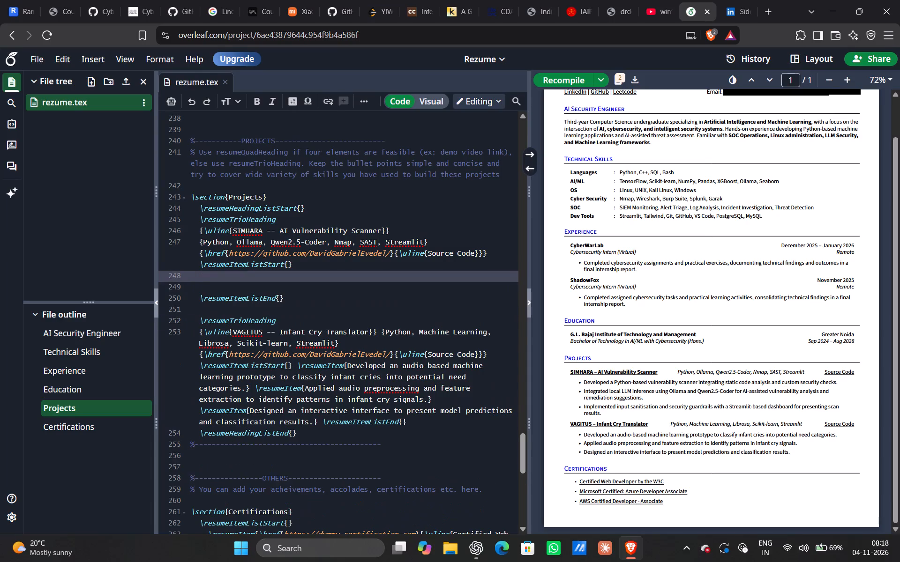
pyautogui.press('space')
pyautogui.hotkey('ctrl', 'v')
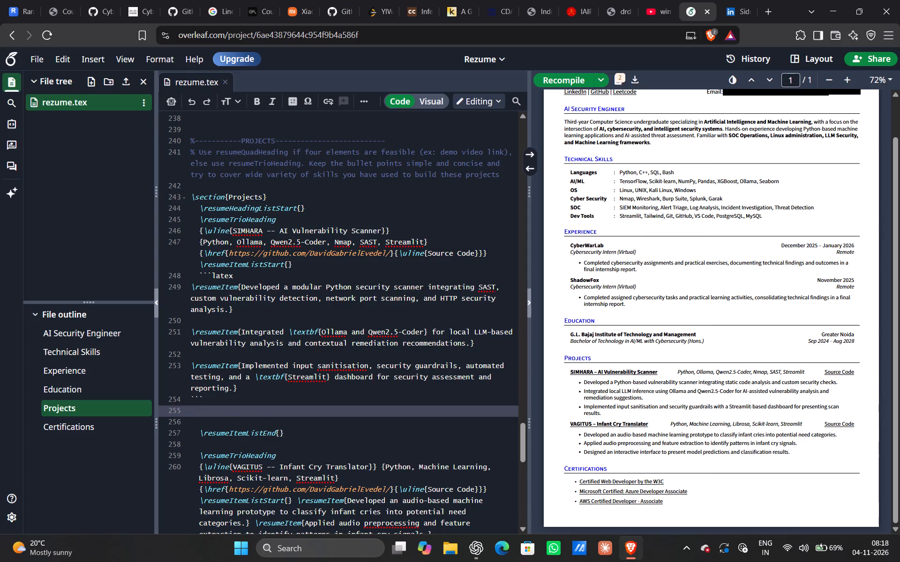
# Delete the stray closing ``` and opening ```latex code-fence lines around the pasted SIMHARA bullets.
pyautogui.press('BackSpace')
pyautogui.press('BackSpace')
pyautogui.press('BackSpace')
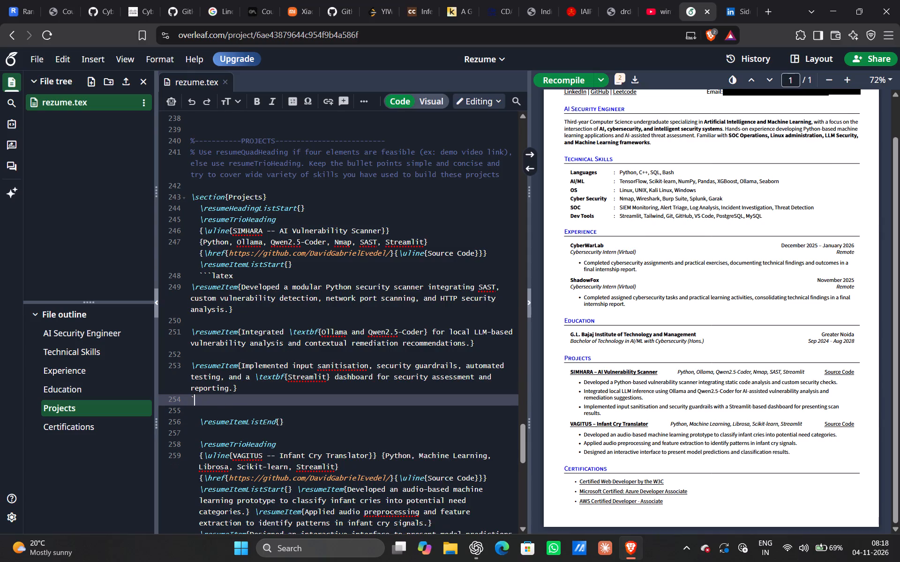
pyautogui.press('BackSpace')
pyautogui.press('BackSpace')
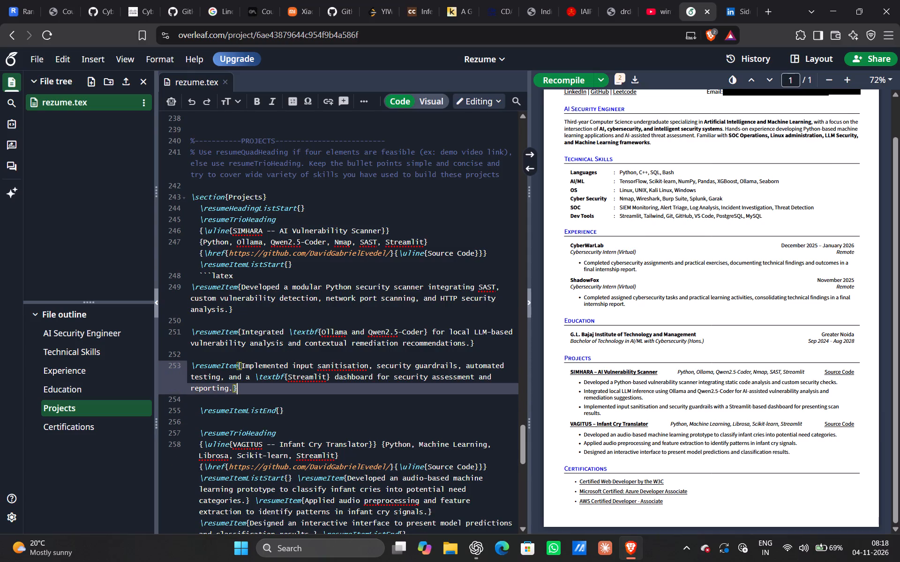
pyautogui.click(243, 272)
pyautogui.press('BackSpace')
pyautogui.press('BackSpace')
pyautogui.press('BackSpace')
pyautogui.press('BackSpace')
pyautogui.press('BackSpace')
pyautogui.press('BackSpace')
pyautogui.press('BackSpace')
pyautogui.press('BackSpace')
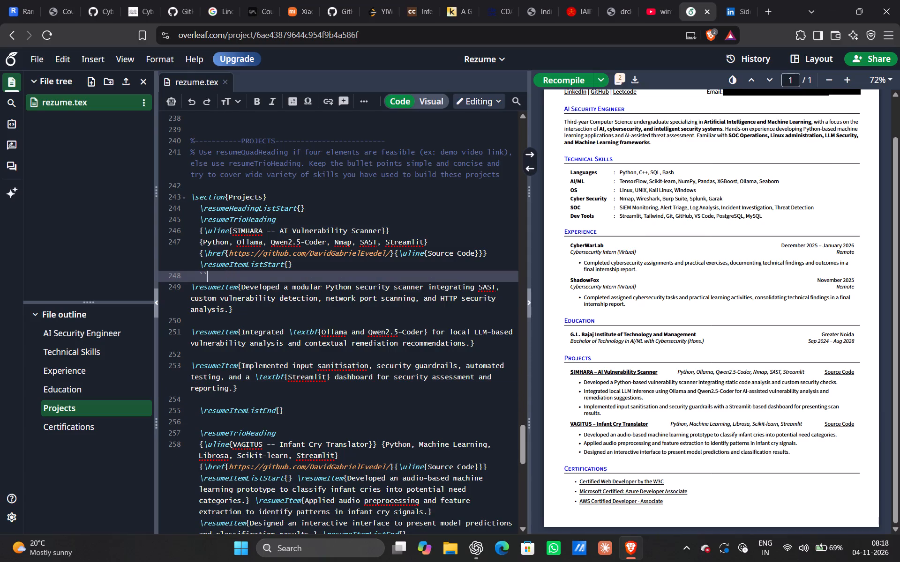
pyautogui.press('BackSpace')
pyautogui.press('BackSpace')
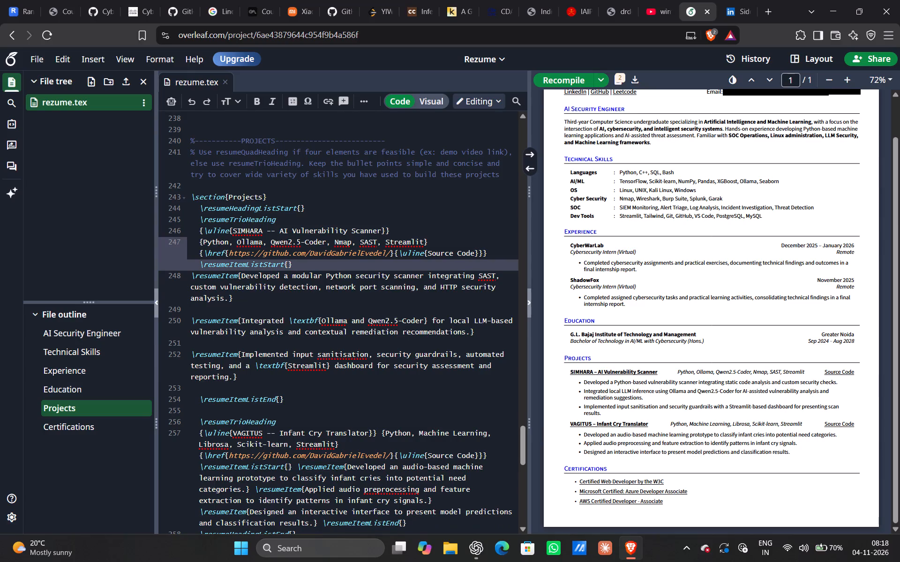
# Reword the end of the first SIMHARA bullet to "network port scanning and security analysis", dropping the HTTP mention.
pyautogui.click(460, 286)
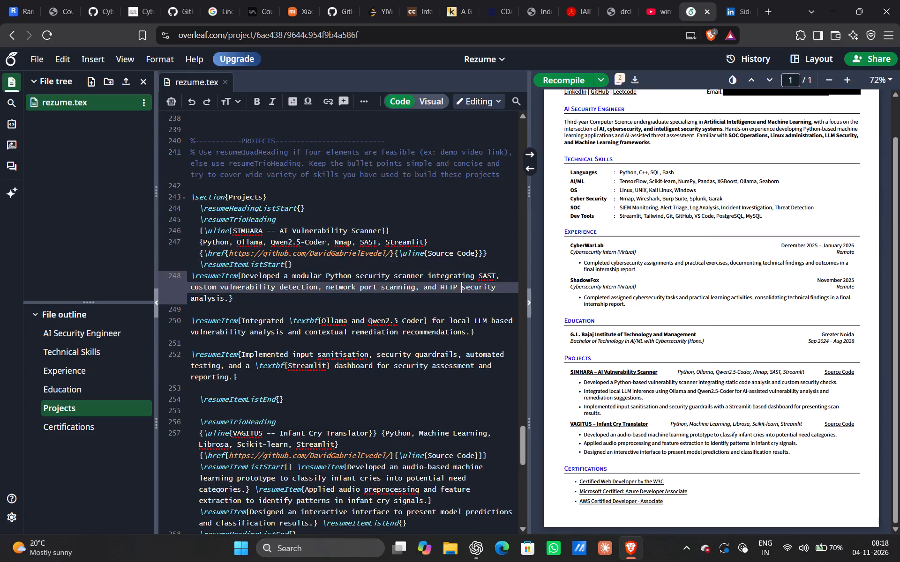
pyautogui.press('BackSpace')
pyautogui.press('BackSpace')
pyautogui.press('BackSpace')
pyautogui.press('BackSpace')
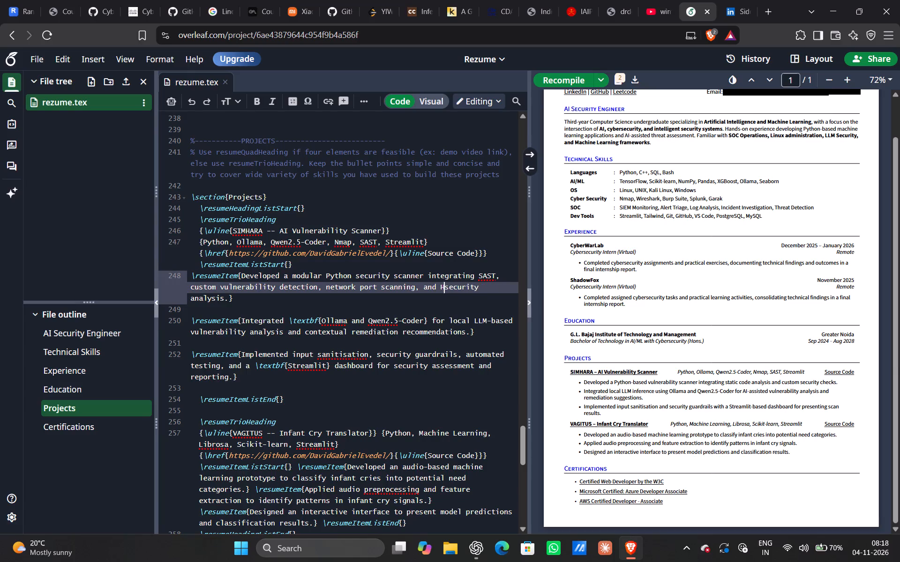
pyautogui.press('BackSpace')
pyautogui.press('BackSpace')
pyautogui.press('BackSpace')
pyautogui.press('BackSpace')
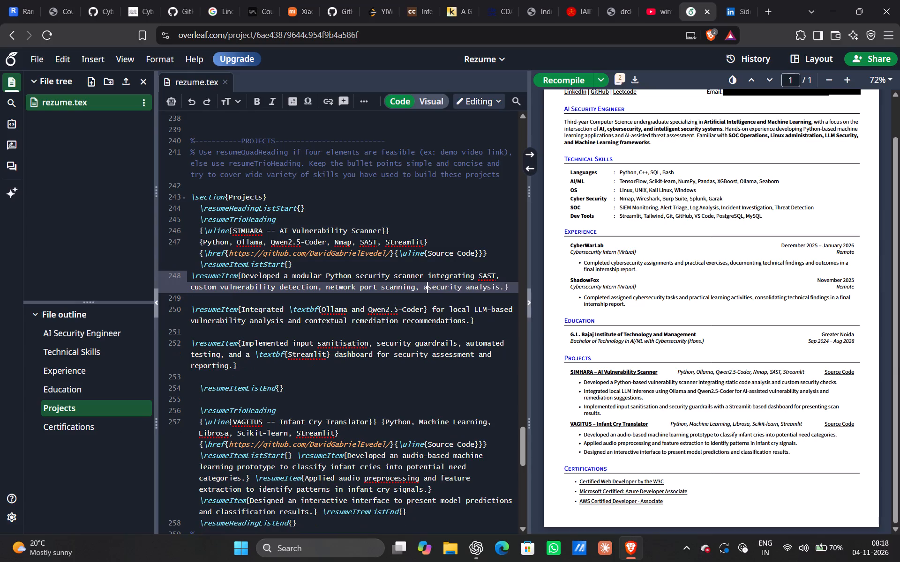
pyautogui.press('BackSpace')
pyautogui.press('BackSpace')
pyautogui.press('BackSpace')
pyautogui.press('space')
pyautogui.write('and')
pyautogui.press('space')
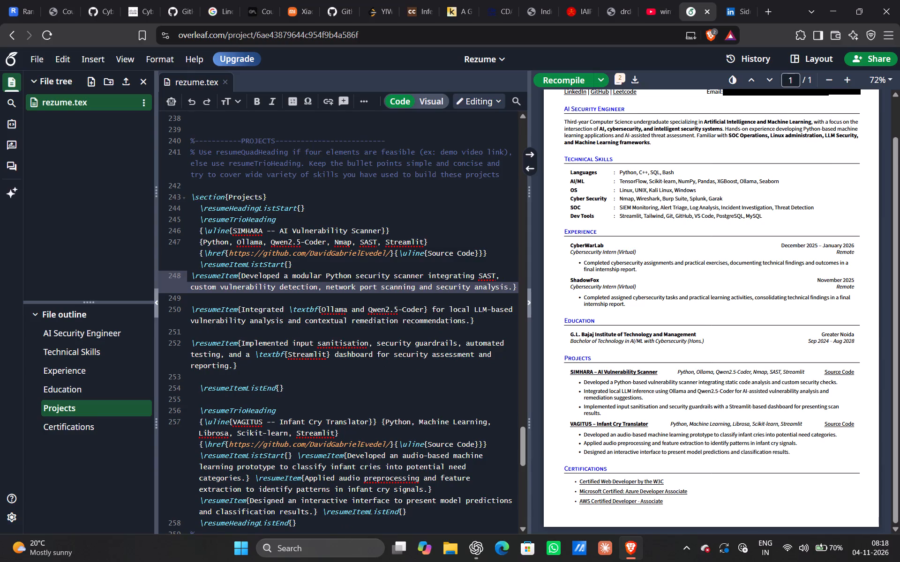
# Remove the \textbf{} formatting around "Ollama and Qwen2.5-Coder" in the second SIMHARA bullet, keeping the plain text.
pyautogui.click(432, 313)
pyautogui.press('BackSpace')
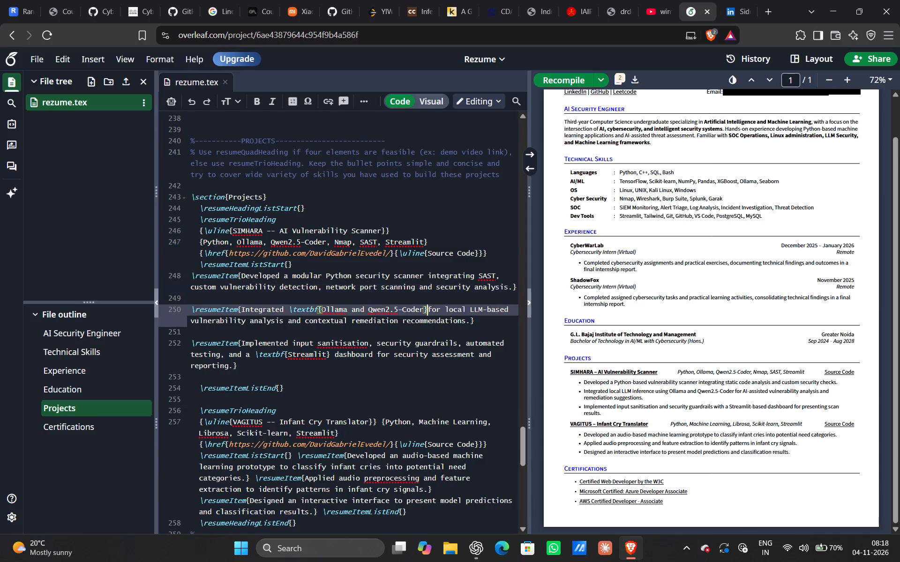
pyautogui.press('BackSpace')
pyautogui.press('space')
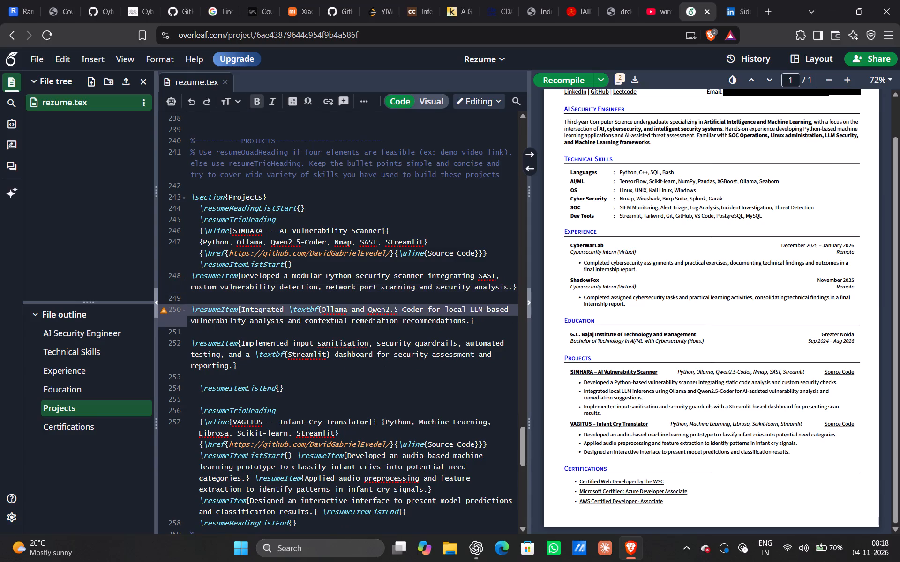
pyautogui.press('Left')
pyautogui.press('Left')
pyautogui.press('Left')
pyautogui.press('Left')
pyautogui.press('Left')
pyautogui.press('Left')
pyautogui.press('Left')
pyautogui.press('Left')
pyautogui.press('Left')
pyautogui.press('Left')
pyautogui.press('Left')
pyautogui.press('Left')
pyautogui.press('Left')
pyautogui.press('Left')
pyautogui.press('Left')
pyautogui.press('Left')
pyautogui.press('Left')
pyautogui.press('Left')
pyautogui.press('Left')
pyautogui.press('Left')
pyautogui.press('Left')
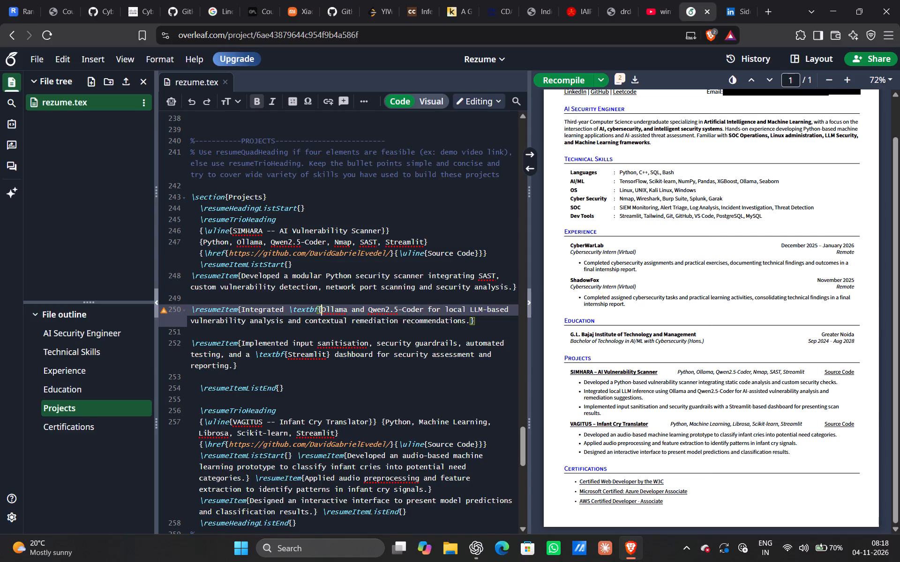
pyautogui.press('BackSpace')
pyautogui.press('BackSpace')
pyautogui.press('BackSpace')
pyautogui.press('BackSpace')
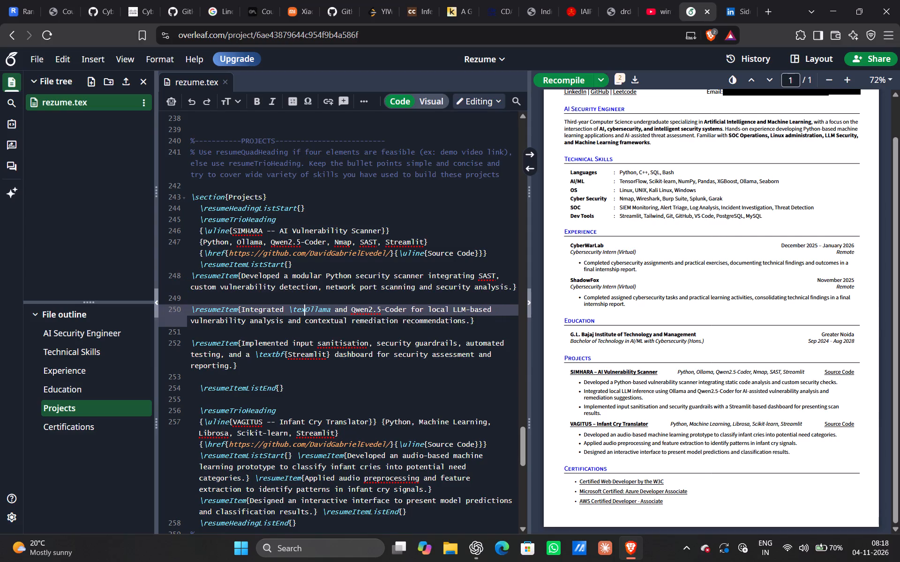
pyautogui.press('BackSpace')
pyautogui.press('BackSpace')
pyautogui.press('BackSpace')
pyautogui.press('BackSpace')
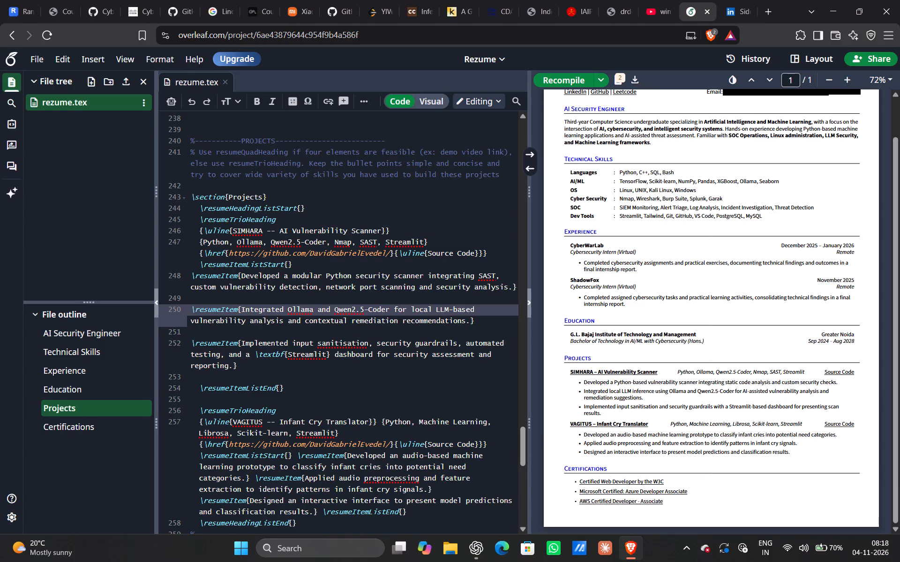
# Remove the \textbf{} formatting around "Streamlit" in the third SIMHARA bullet, keeping the plain word.
pyautogui.click(288, 353)
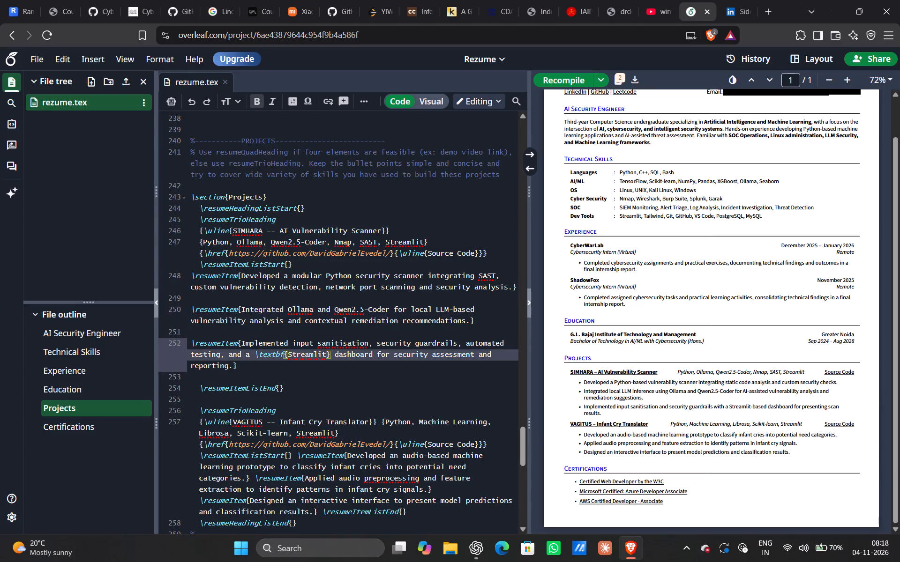
pyautogui.press('BackSpace')
pyautogui.press('BackSpace')
pyautogui.press('BackSpace')
pyautogui.press('BackSpace')
pyautogui.press('BackSpace')
pyautogui.press('BackSpace')
pyautogui.press('BackSpace')
pyautogui.press('BackSpace')
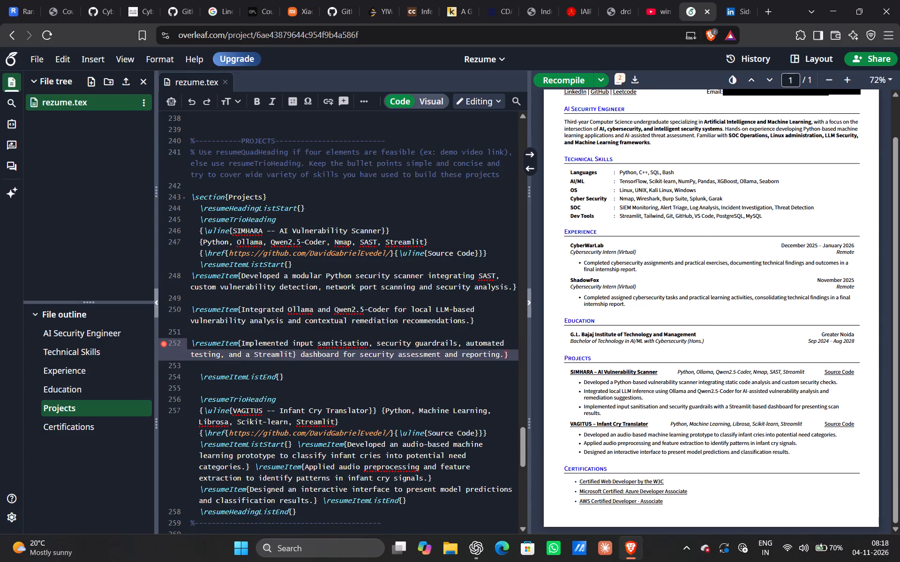
pyautogui.press('Right')
pyautogui.press('Right')
pyautogui.press('Right')
pyautogui.press('Right')
pyautogui.press('Right')
pyautogui.press('Right')
pyautogui.press('Right')
pyautogui.press('Right')
pyautogui.press('Right')
pyautogui.press('Right')
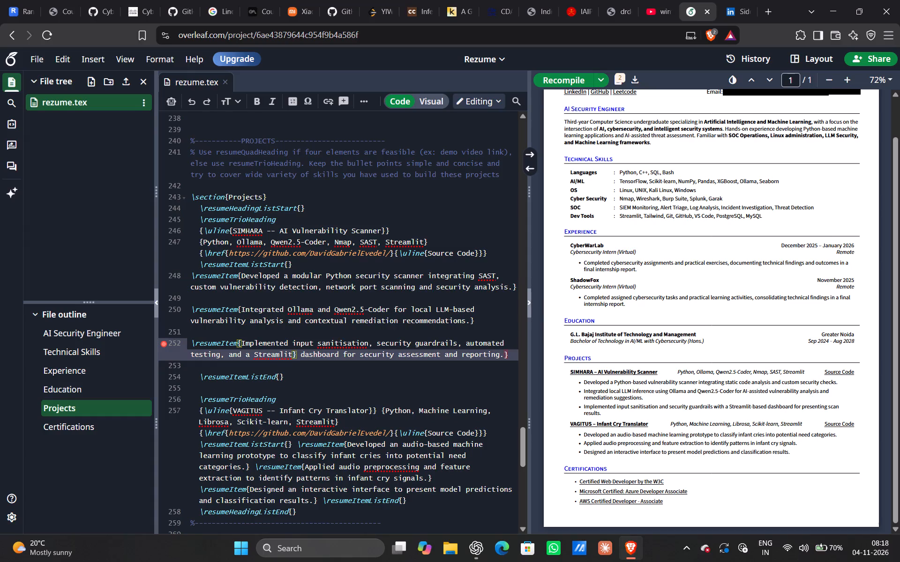
pyautogui.press('BackSpace')
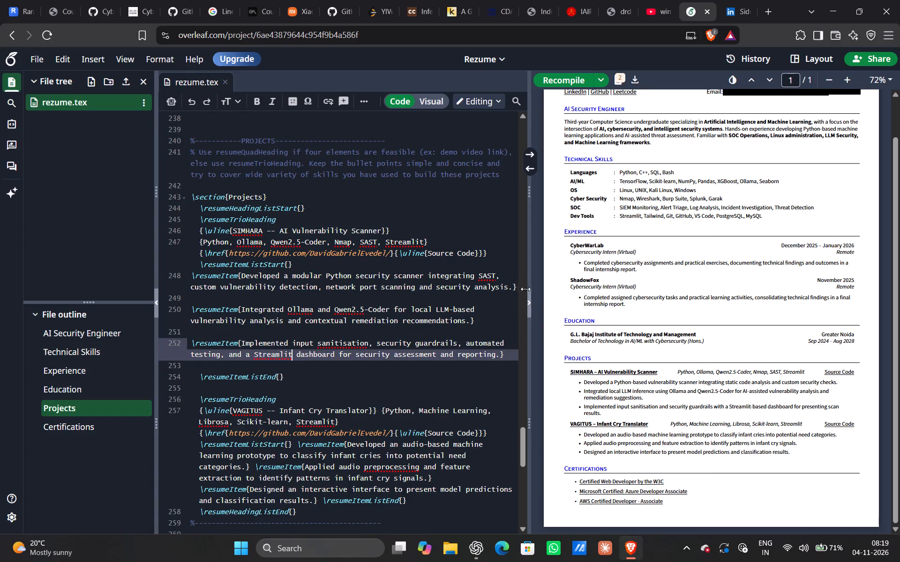
# Replace "security analysis" at the end of the first SIMHARA bullet with "CTF-based security analysis".
pyautogui.click(510, 288)
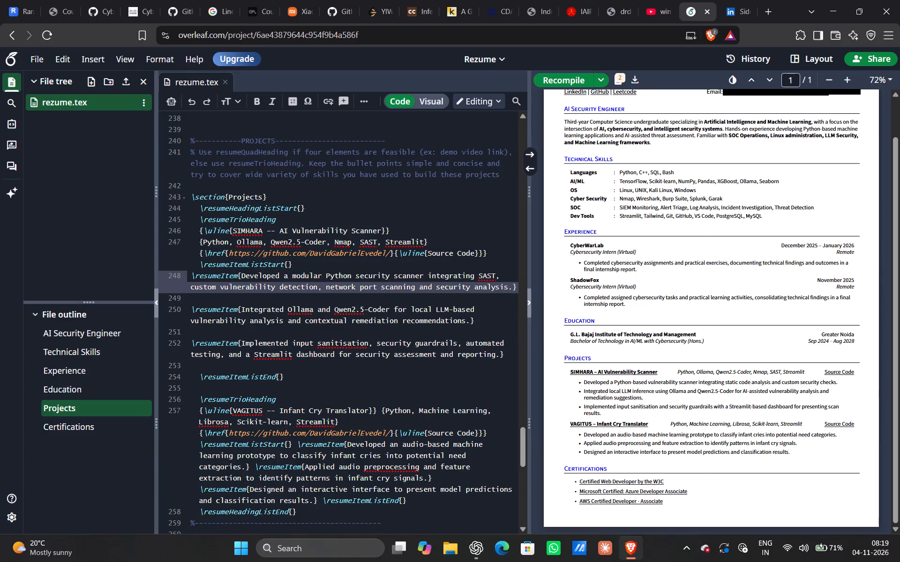
pyautogui.press('BackSpace')
pyautogui.press('BackSpace')
pyautogui.press('BackSpace')
pyautogui.press('BackSpace')
pyautogui.press('BackSpace')
pyautogui.press('BackSpace')
pyautogui.press('BackSpace')
pyautogui.press('BackSpace')
pyautogui.press('BackSpace')
pyautogui.press('BackSpace')
pyautogui.press('BackSpace')
pyautogui.press('BackSpace')
pyautogui.press('BackSpace')
pyautogui.press('BackSpace')
pyautogui.press('BackSpace')
pyautogui.press('BackSpace')
pyautogui.press('BackSpace')
pyautogui.write('CTF')
pyautogui.press('-')
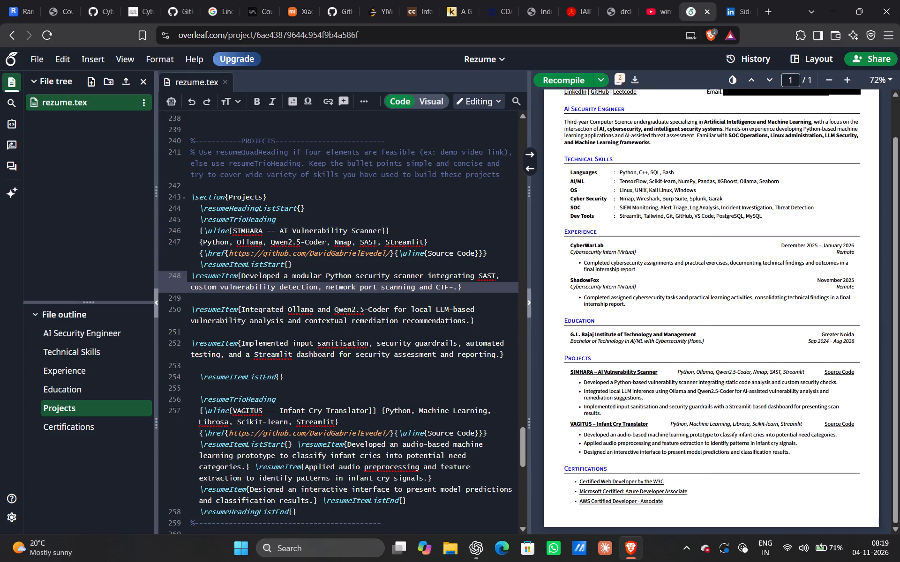
pyautogui.write('base')
pyautogui.write('d security analysi')
pyautogui.press('s')
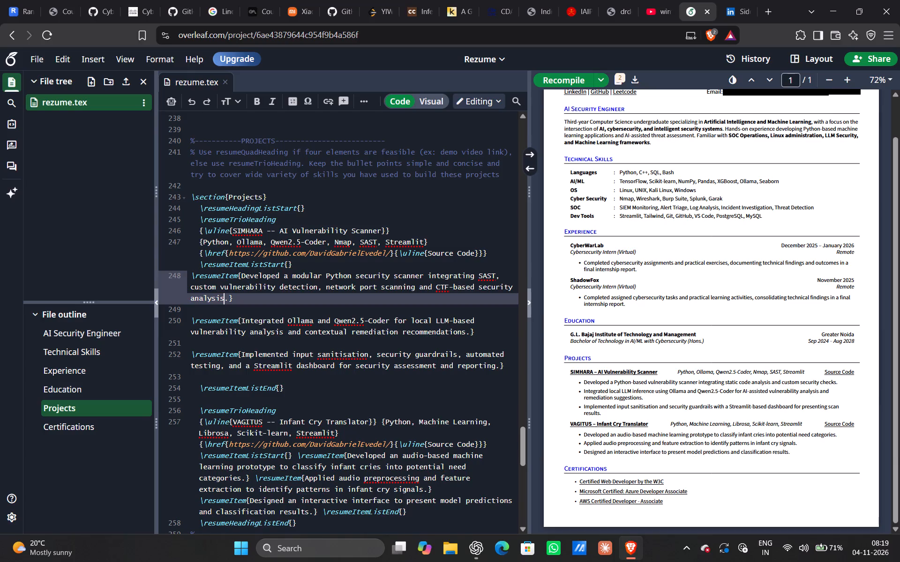
# Delete the word "security" before "scanner" in the first SIMHARA bullet so it reads "modular Python scanner".
pyautogui.click(393, 278)
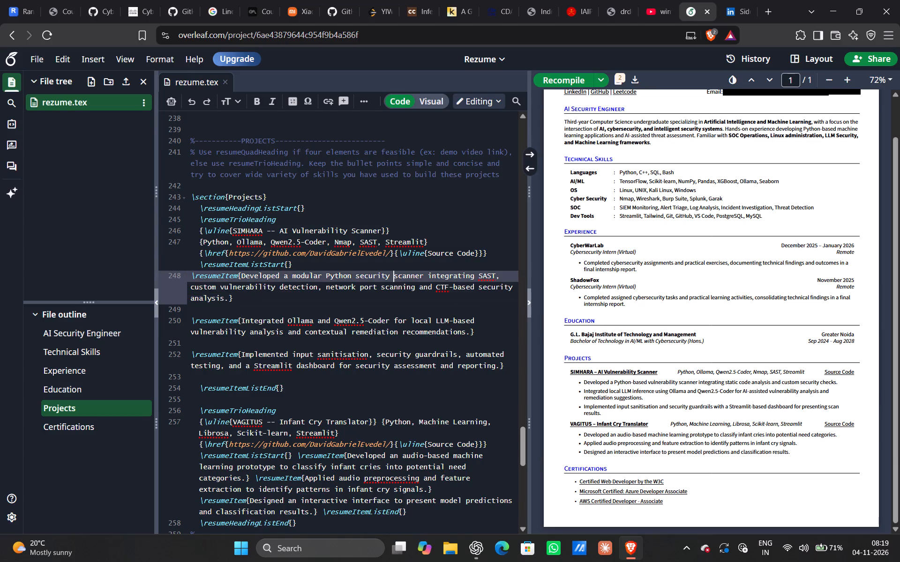
pyautogui.press('BackSpace')
pyautogui.press('BackSpace')
pyautogui.press('BackSpace')
pyautogui.press('BackSpace')
pyautogui.press('BackSpace')
pyautogui.press('BackSpace')
pyautogui.press('BackSpace')
pyautogui.press('BackSpace')
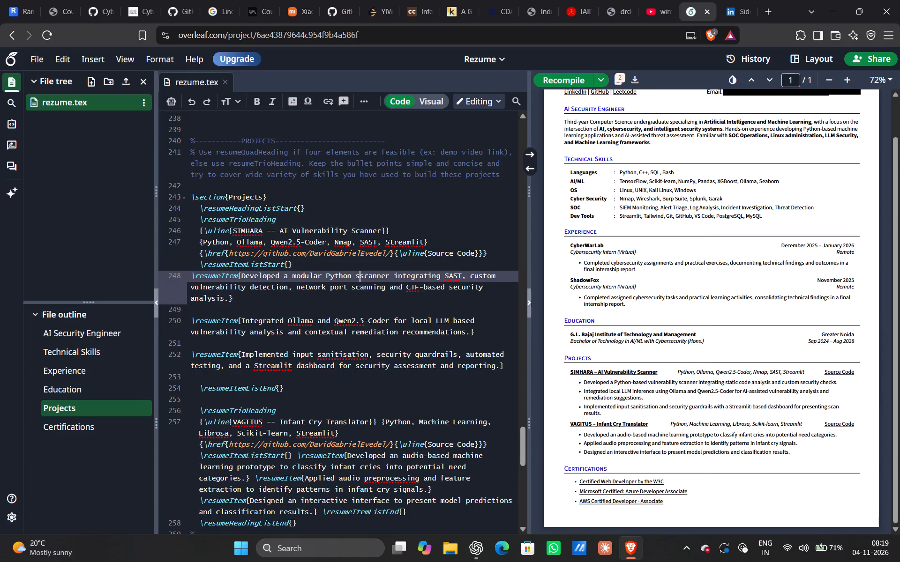
pyautogui.press('BackSpace')
pyautogui.press('BackSpace')
pyautogui.press('space')
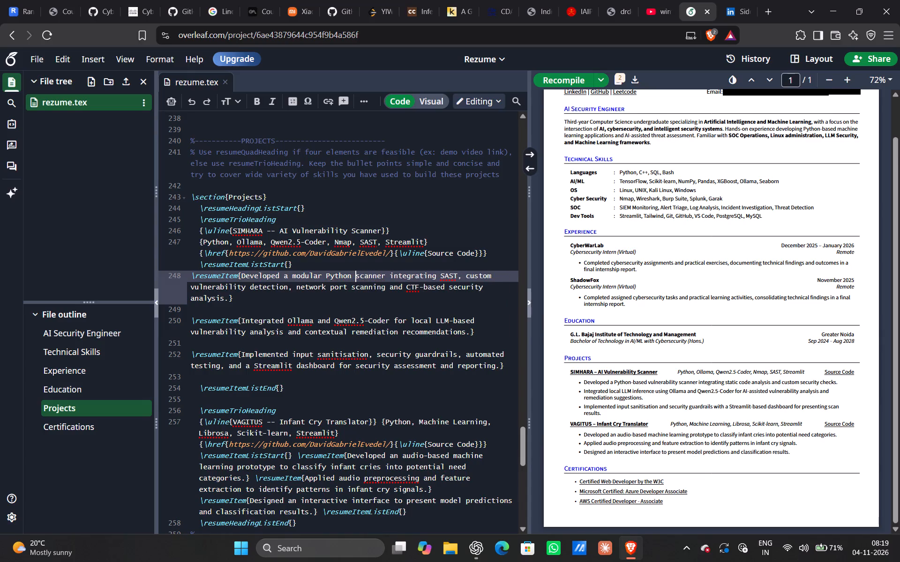
# Delete the word "custom" before "vulnerability detection" in the first SIMHARA bullet.
pyautogui.click(505, 281)
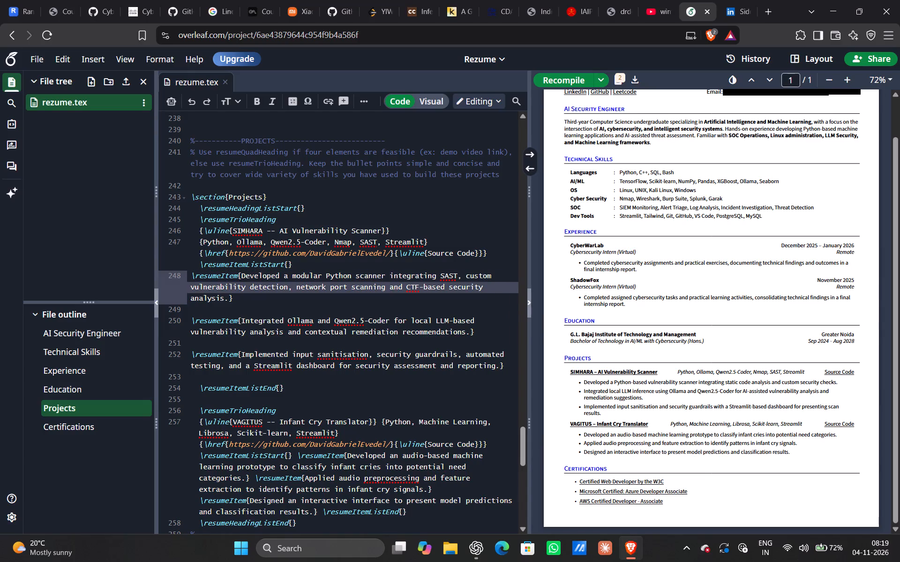
pyautogui.press('BackSpace')
pyautogui.press('BackSpace')
pyautogui.press('BackSpace')
pyautogui.press('BackSpace')
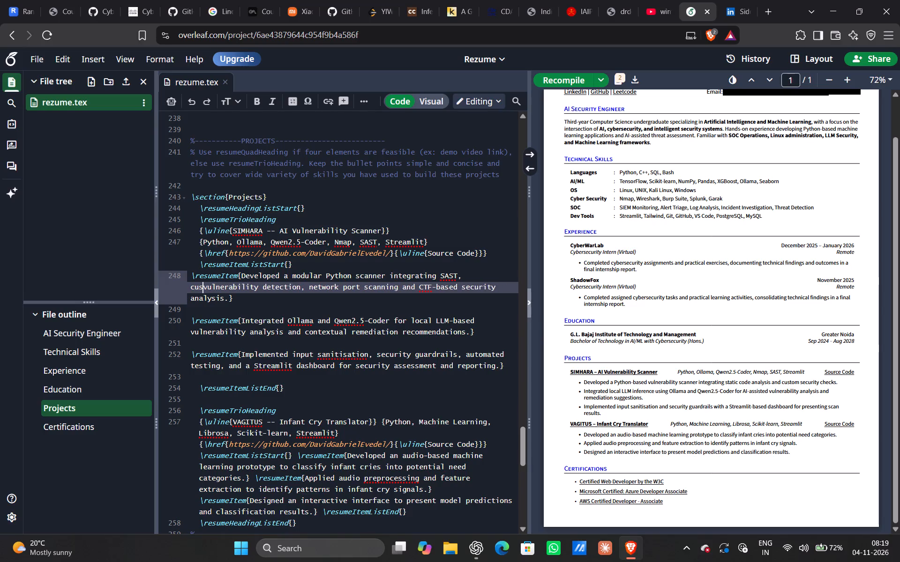
pyautogui.press('BackSpace')
pyautogui.press('BackSpace')
pyautogui.press('BackSpace')
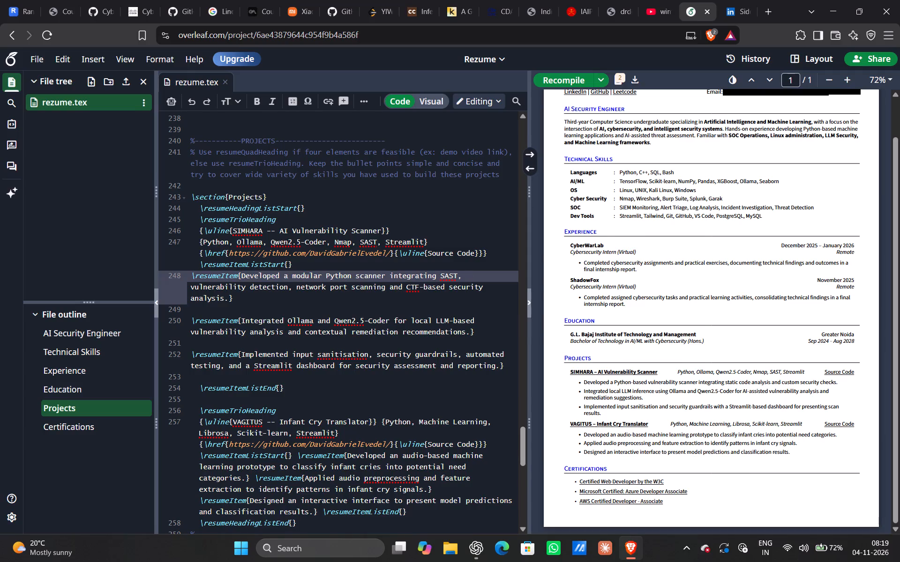
# Delete the word "vulnerability" before "analysis" in the second SIMHARA bullet so it reads "local LLM-based analysis".
pyautogui.click(249, 332)
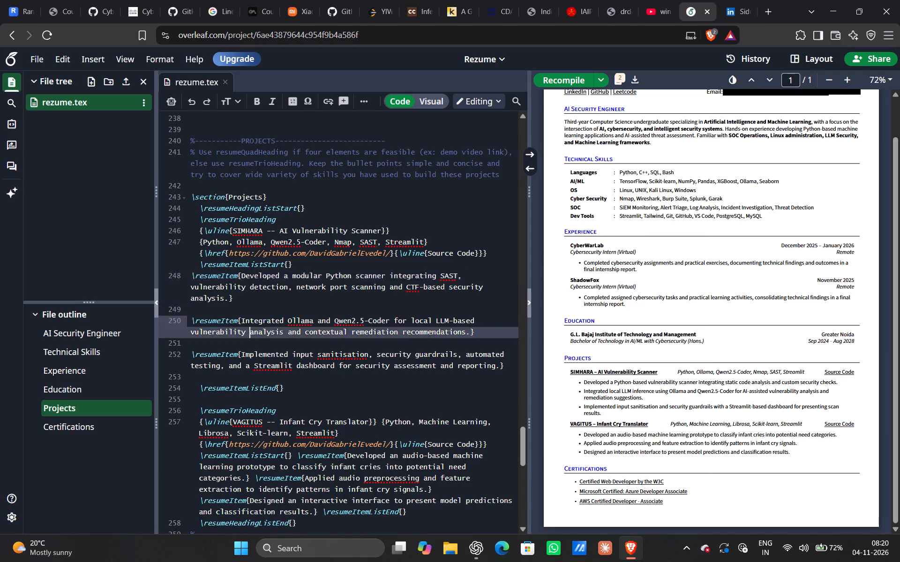
pyautogui.press('BackSpace')
pyautogui.press('BackSpace')
pyautogui.press('BackSpace')
pyautogui.press('BackSpace')
pyautogui.press('BackSpace')
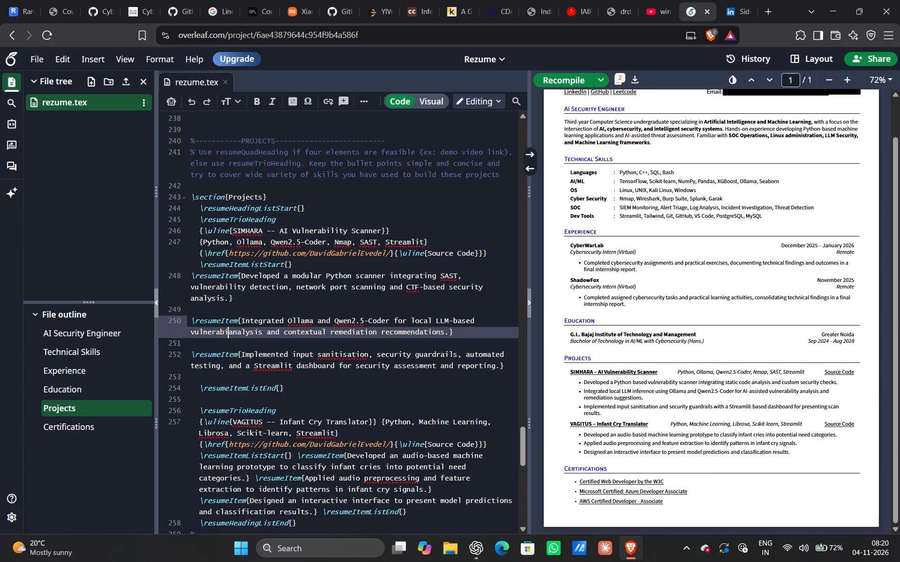
pyautogui.press('BackSpace')
pyautogui.press('BackSpace')
pyautogui.press('BackSpace')
pyautogui.press('BackSpace')
pyautogui.press('BackSpace')
pyautogui.press('BackSpace')
pyautogui.press('BackSpace')
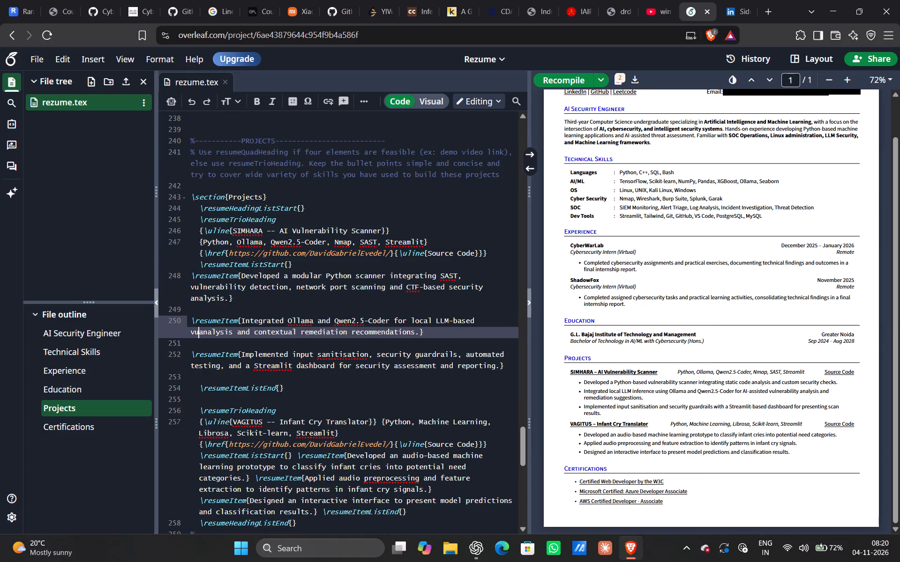
pyautogui.press('BackSpace')
pyautogui.press('BackSpace')
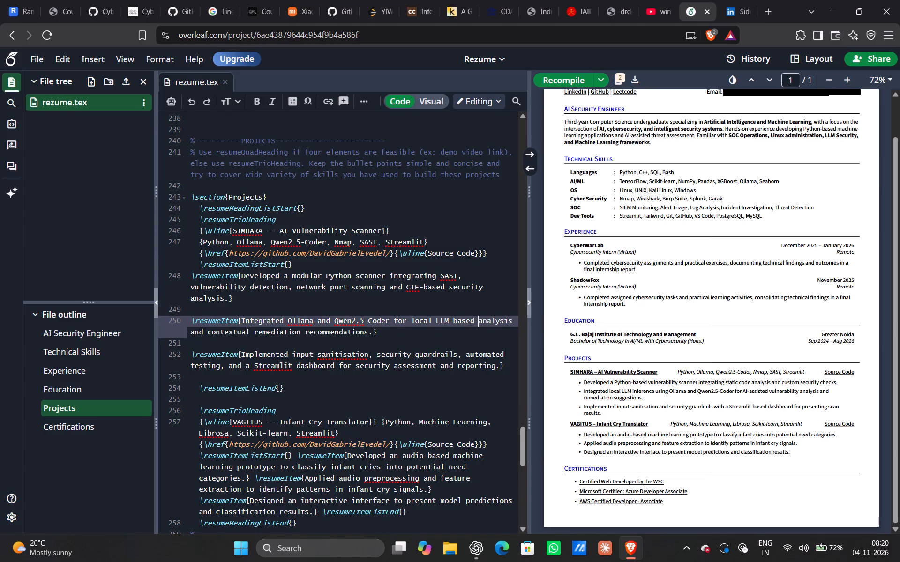
# Delete the word "recommendations" from the second SIMHARA bullet so it ends with "contextual remediation.".
pyautogui.click(368, 334)
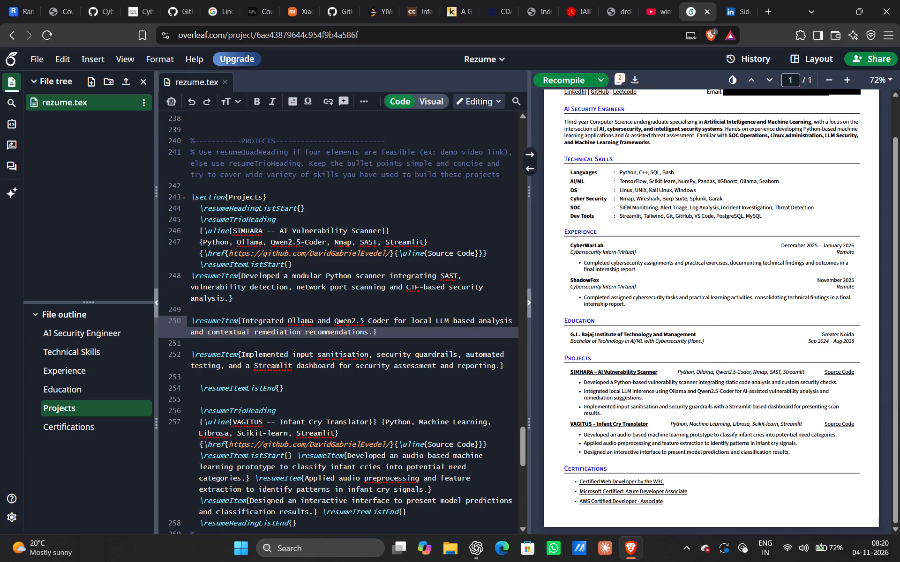
pyautogui.press('BackSpace')
pyautogui.press('BackSpace')
pyautogui.press('BackSpace')
pyautogui.press('BackSpace')
pyautogui.press('BackSpace')
pyautogui.press('BackSpace')
pyautogui.press('BackSpace')
pyautogui.press('BackSpace')
pyautogui.press('BackSpace')
pyautogui.press('BackSpace')
pyautogui.press('BackSpace')
pyautogui.press('BackSpace')
pyautogui.press('BackSpace')
pyautogui.press('BackSpace')
pyautogui.press('BackSpace')
pyautogui.press('BackSpace')
# Recompile the resume to refresh the PDF preview with the edited SIMHARA bullets.
pyautogui.click(559, 79)
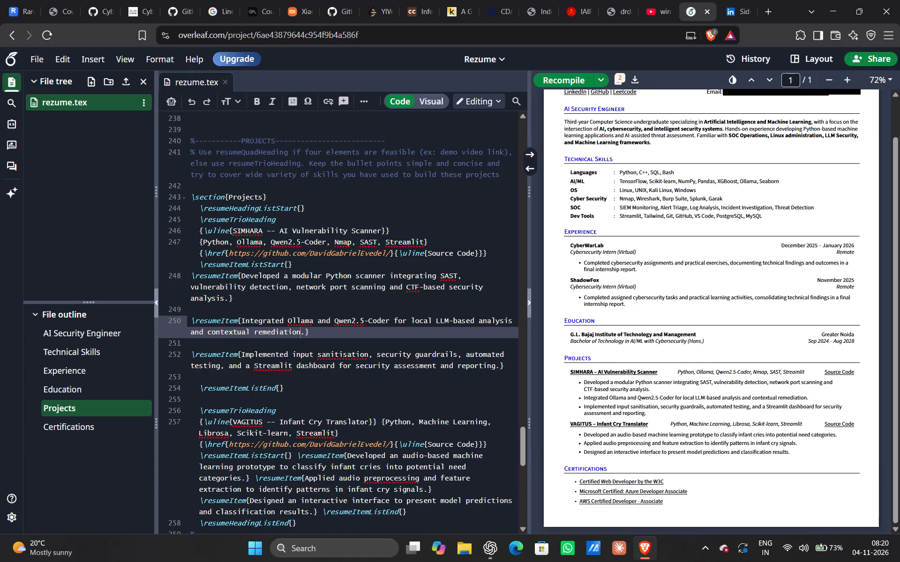
# Replace "automated testing" in the third SIMHARA bullet with "graphical outputs".
pyautogui.scroll(-1, 491, 333)
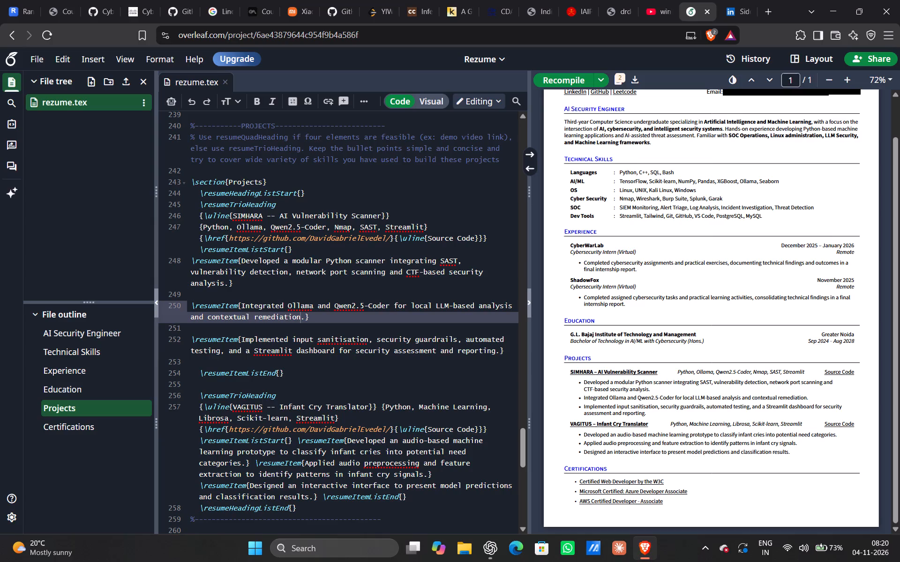
pyautogui.click(223, 350)
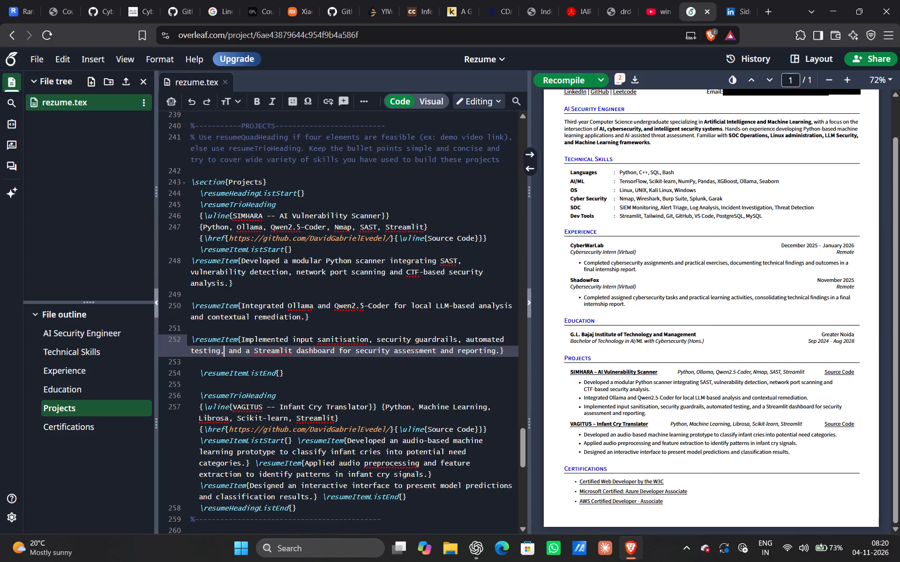
pyautogui.press('Left')
pyautogui.press('BackSpace')
pyautogui.press('BackSpace')
pyautogui.press('BackSpace')
pyautogui.press('BackSpace')
pyautogui.press('BackSpace')
pyautogui.press('BackSpace')
pyautogui.press('BackSpace')
pyautogui.press('BackSpace')
pyautogui.press('BackSpace')
pyautogui.press('BackSpace')
pyautogui.press('BackSpace')
pyautogui.press('BackSpace')
pyautogui.press('BackSpace')
pyautogui.press('BackSpace')
pyautogui.press('BackSpace')
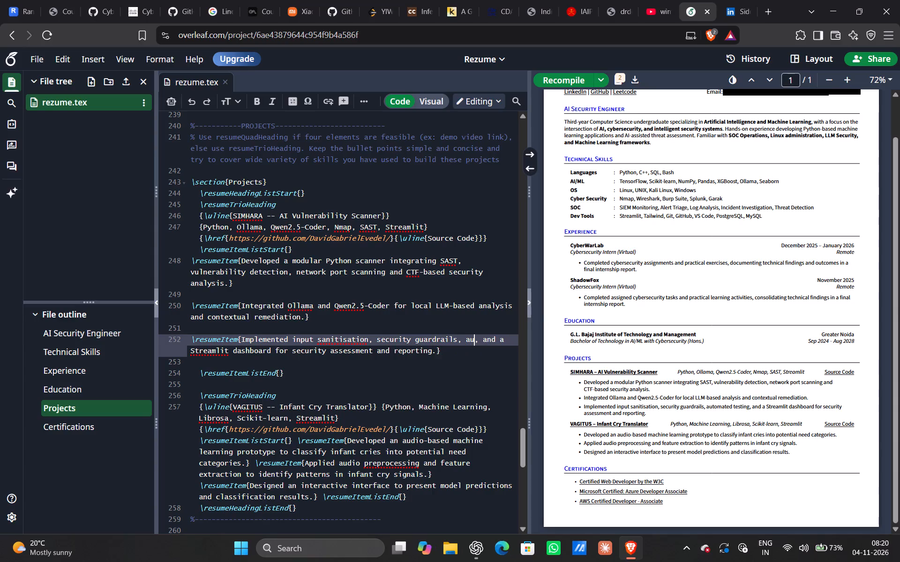
pyautogui.press('BackSpace')
pyautogui.press('BackSpace')
pyautogui.press('BackSpace')
pyautogui.press('space')
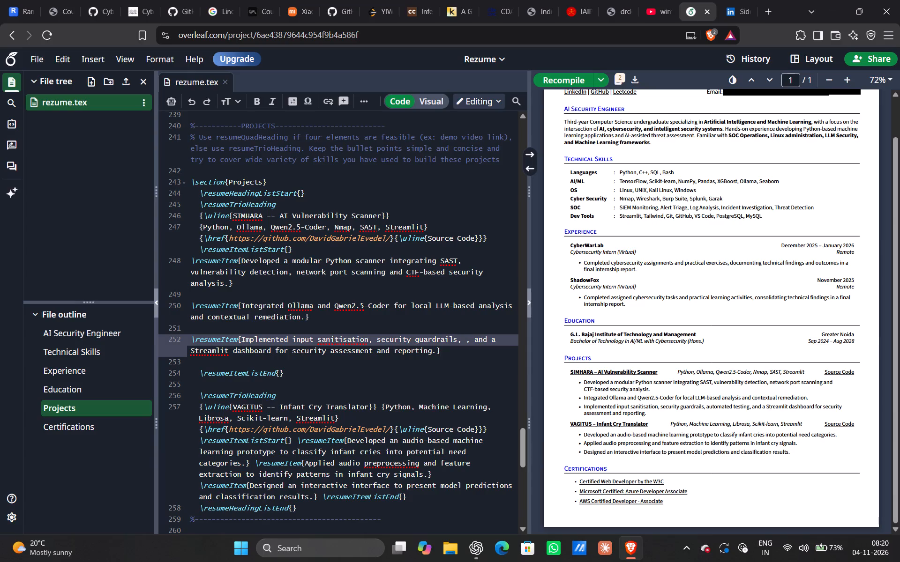
pyautogui.write('gr')
pyautogui.press('a')
pyautogui.press('p')
pyautogui.write('hical')
pyautogui.press('space')
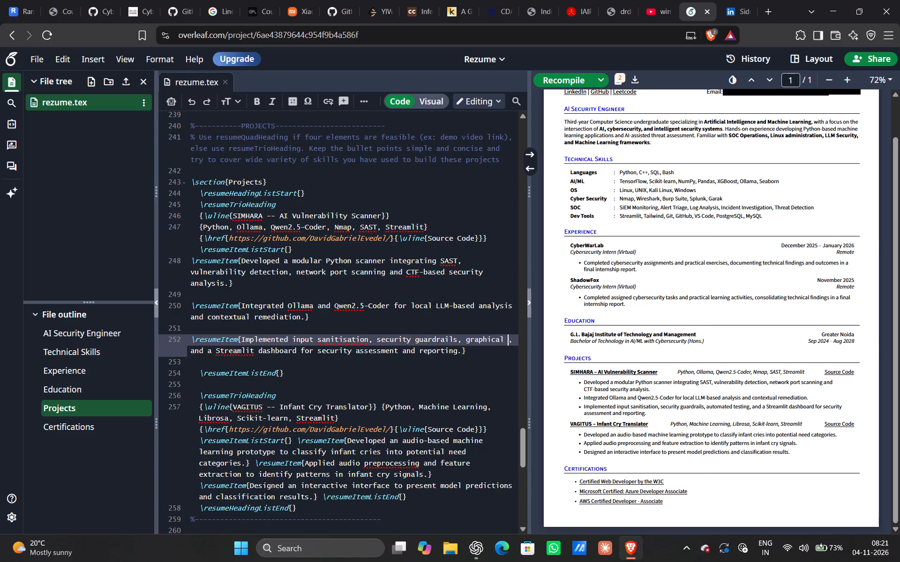
pyautogui.press('o')
pyautogui.write('utpu')
pyautogui.write('ts')
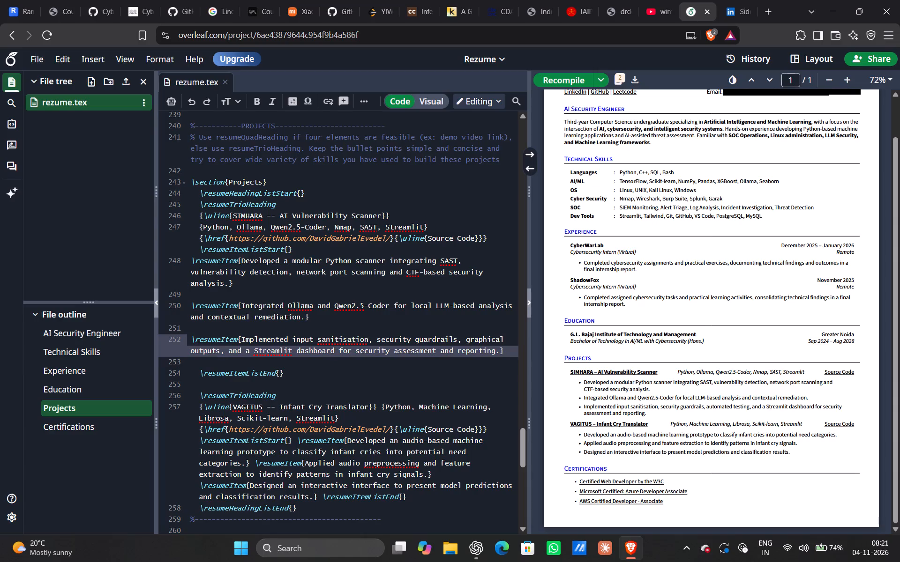
# Delete the word "security" before "assessment and reporting" in the third SIMHARA bullet.
pyautogui.click(393, 348)
pyautogui.press('BackSpace')
pyautogui.press('BackSpace')
pyautogui.press('BackSpace')
pyautogui.press('BackSpace')
pyautogui.press('BackSpace')
pyautogui.press('BackSpace')
pyautogui.press('BackSpace')
pyautogui.press('BackSpace')
pyautogui.press('BackSpace')
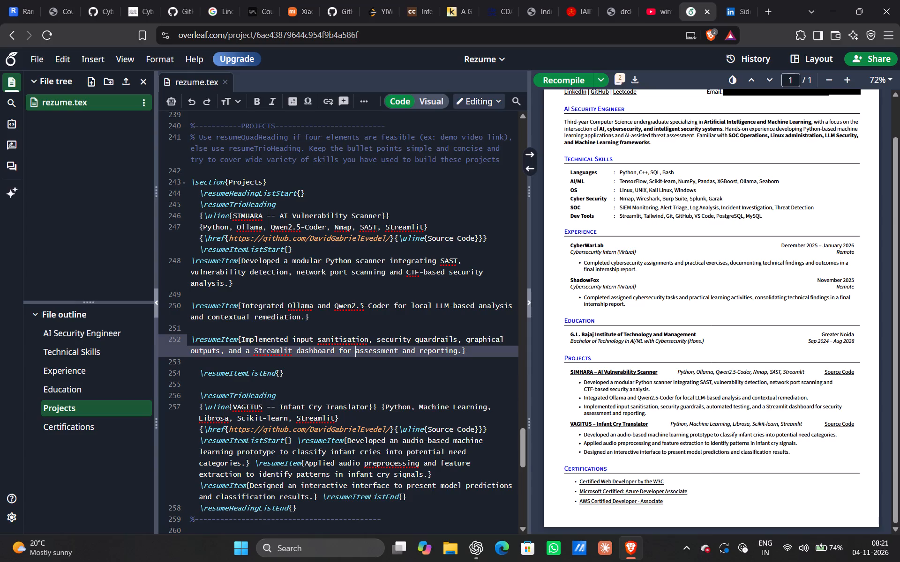
# Delete the word "network" before "port scanning" in the first SIMHARA bullet, keeping a single space after the comma.
pyautogui.click(331, 272)
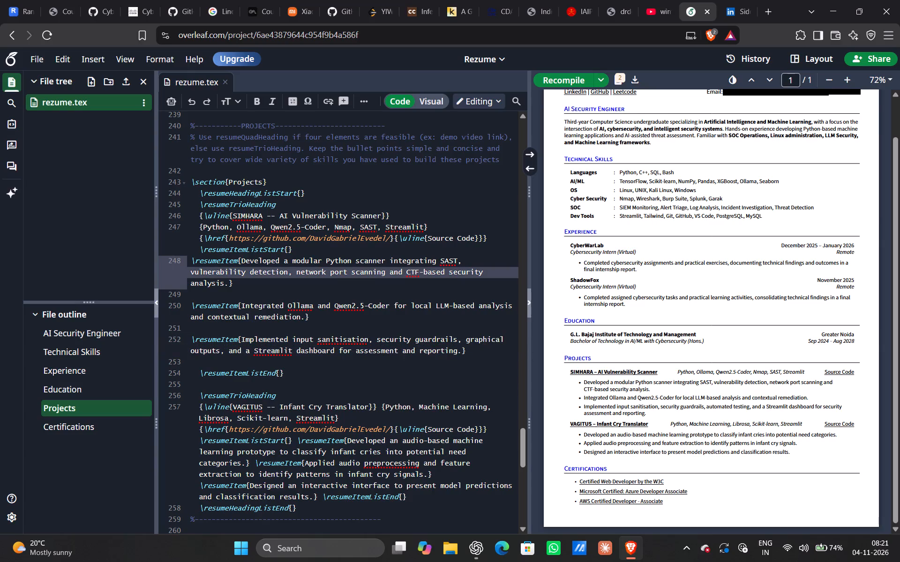
pyautogui.press('BackSpace')
pyautogui.press('BackSpace')
pyautogui.press('BackSpace')
pyautogui.press('BackSpace')
pyautogui.press('BackSpace')
pyautogui.press('BackSpace')
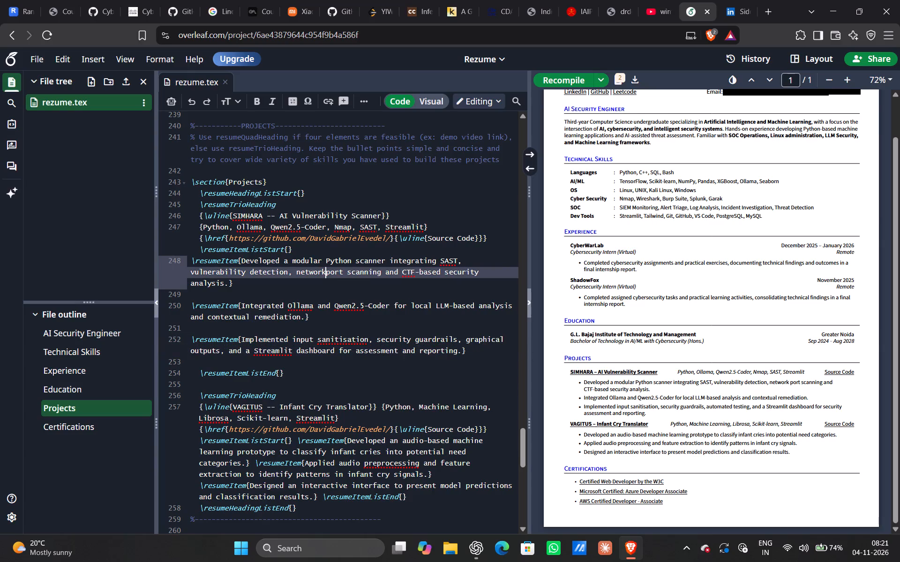
pyautogui.press('BackSpace')
pyautogui.press('BackSpace')
pyautogui.press('BackSpace')
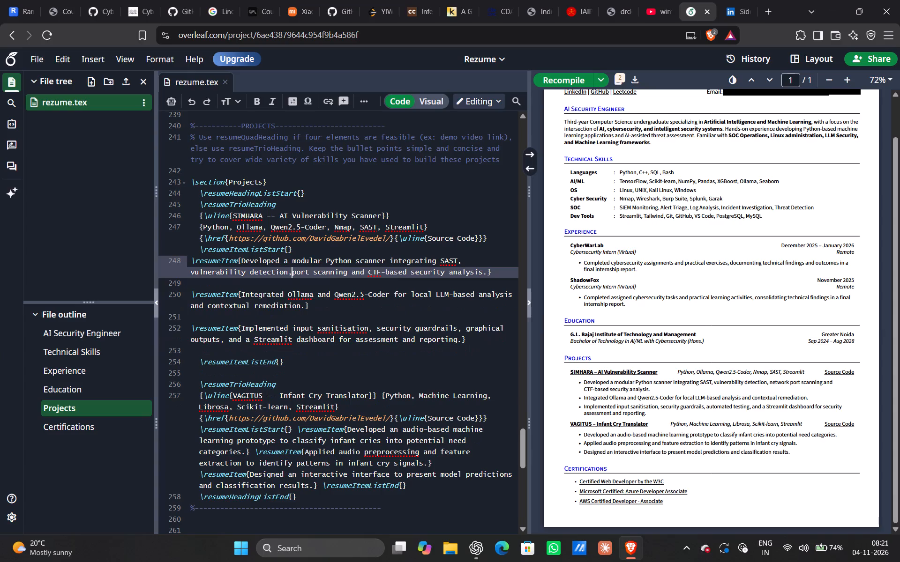
pyautogui.press('space')
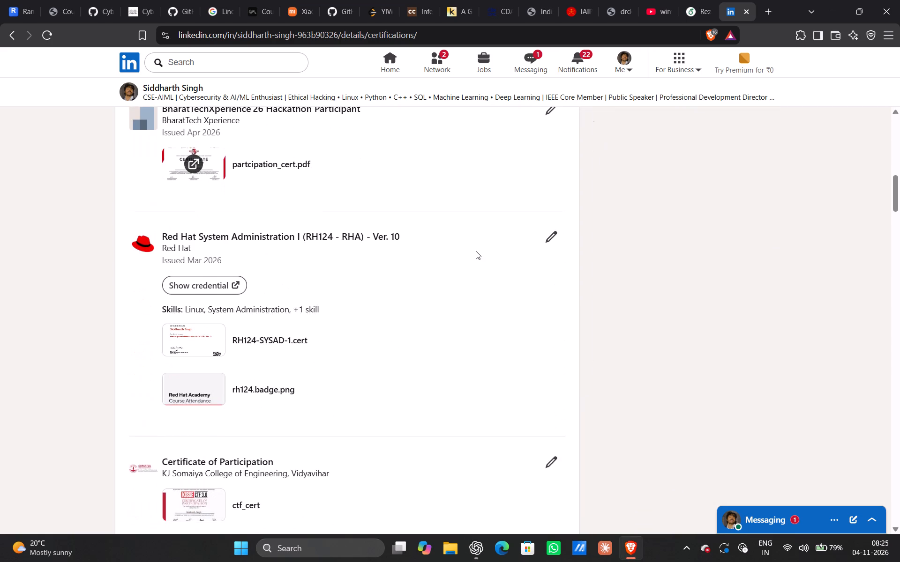
pyautogui.scroll(-3, 476, 251)
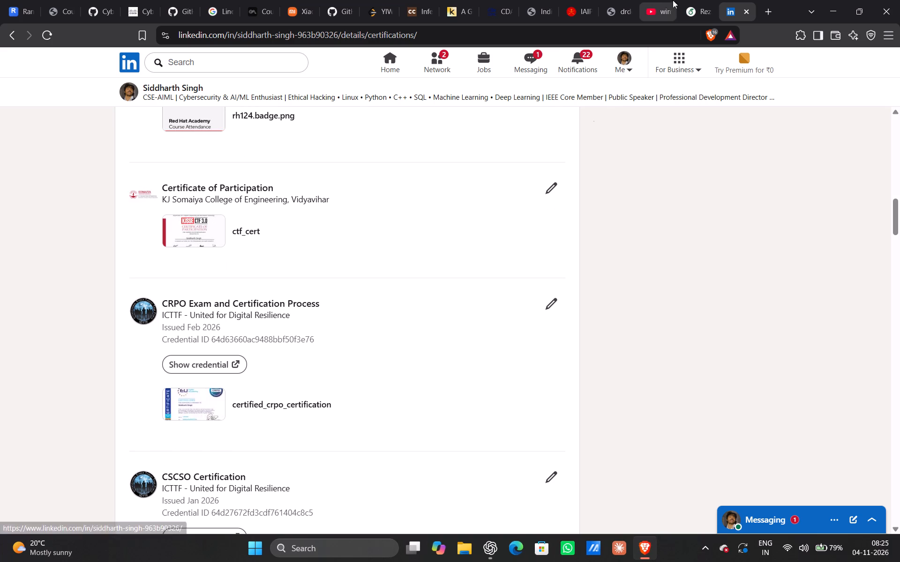
pyautogui.click(698, 1)
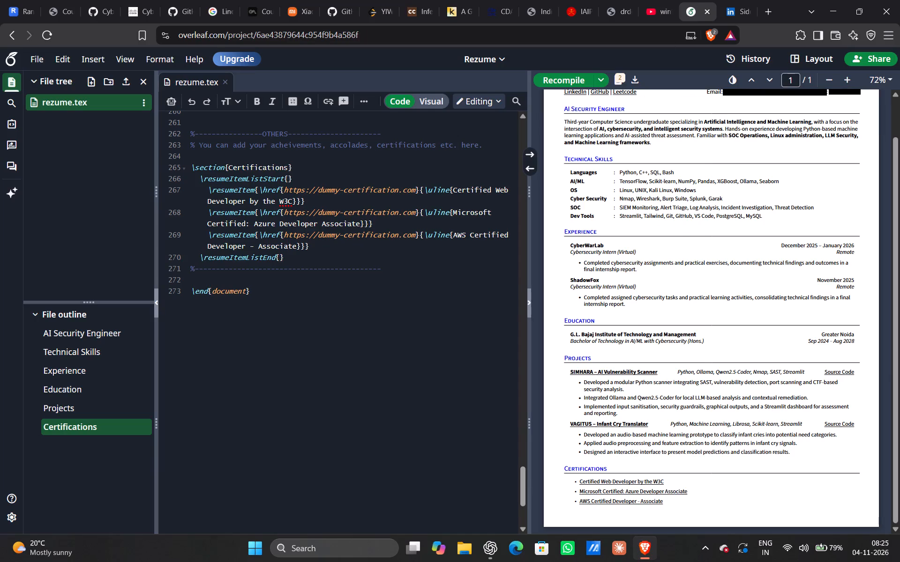
pyautogui.click(736, 0)
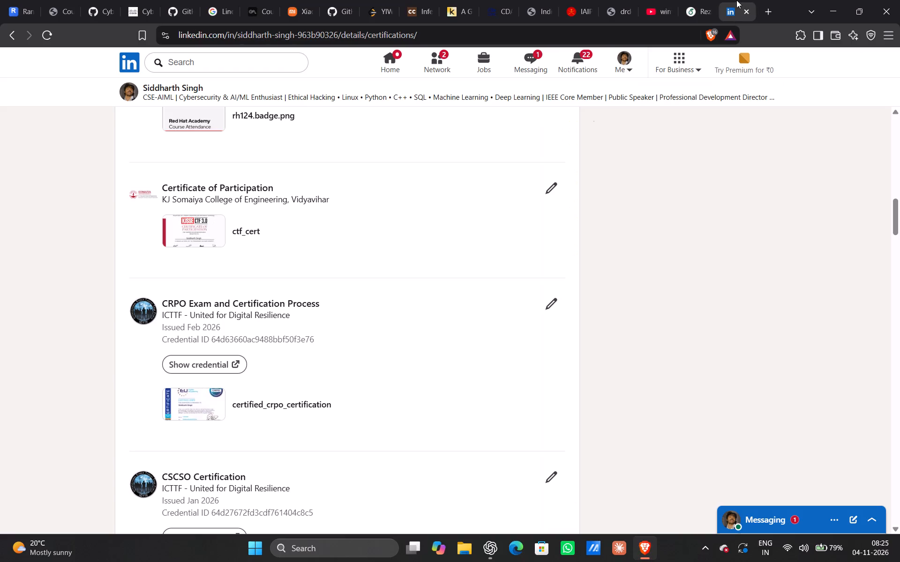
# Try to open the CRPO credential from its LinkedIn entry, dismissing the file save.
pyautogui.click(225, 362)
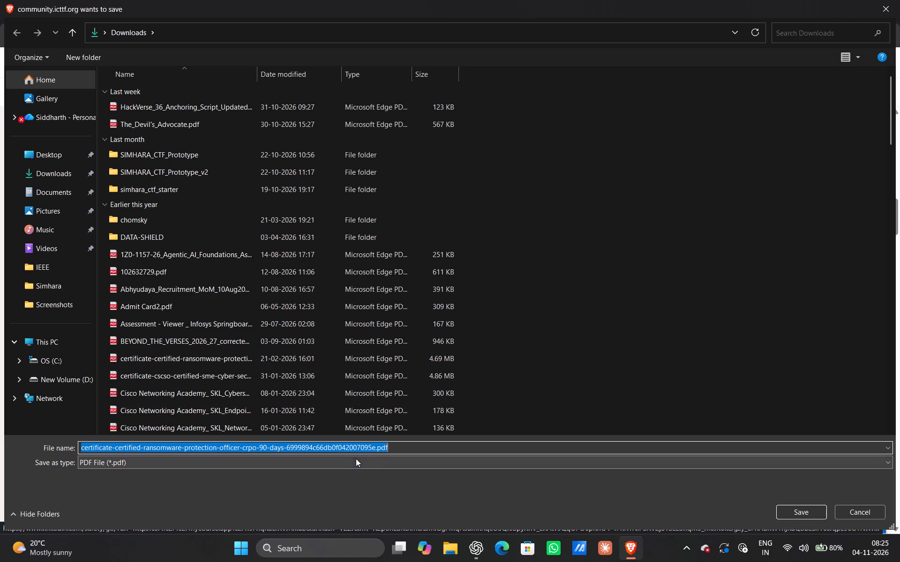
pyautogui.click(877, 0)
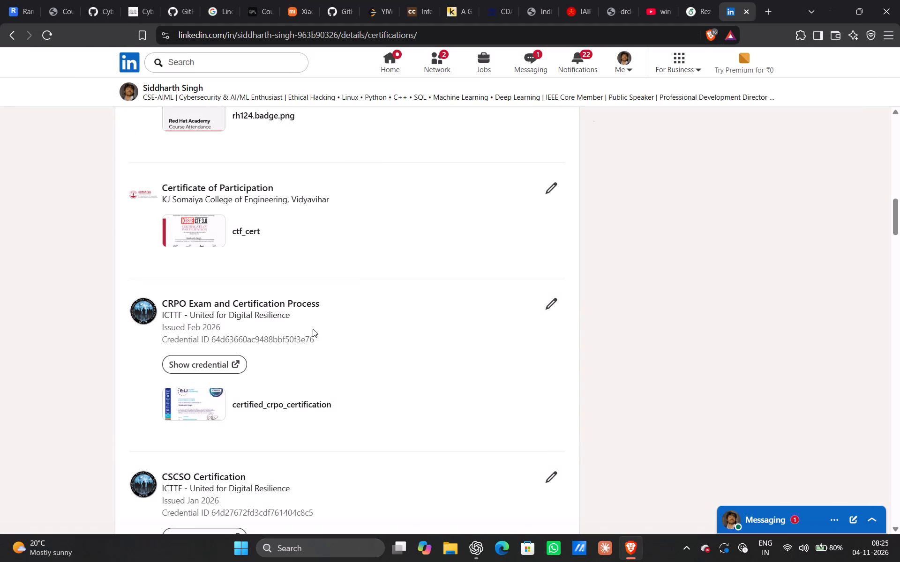
# Search the web for "crpo credential" in a new tab and look through the results.
pyautogui.click(767, 6)
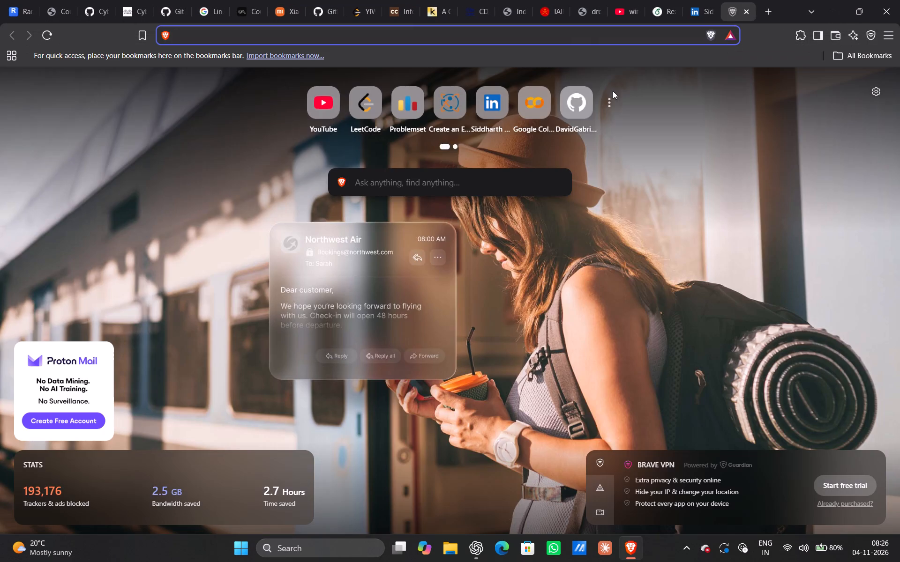
pyautogui.write('crpo crede')
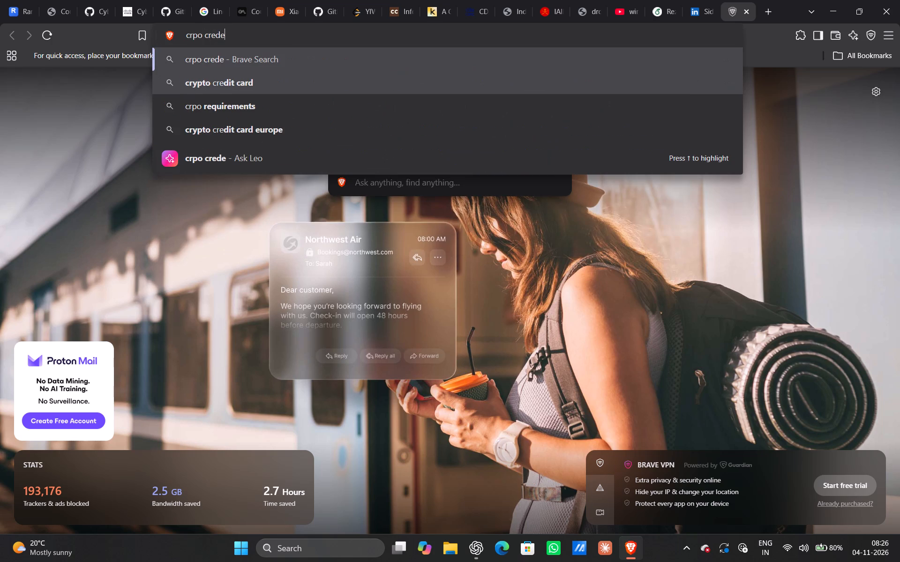
pyautogui.write('nt')
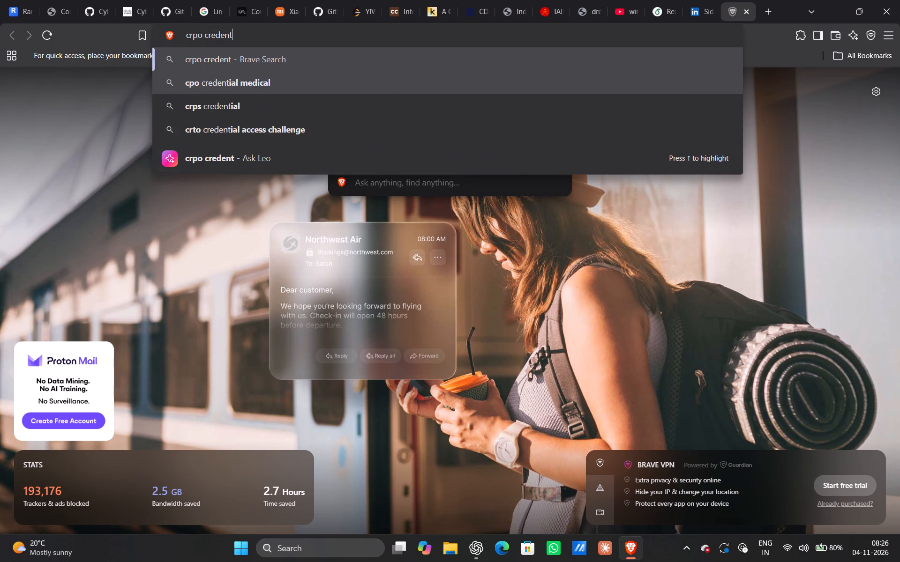
pyautogui.write('ia')
pyautogui.press('l')
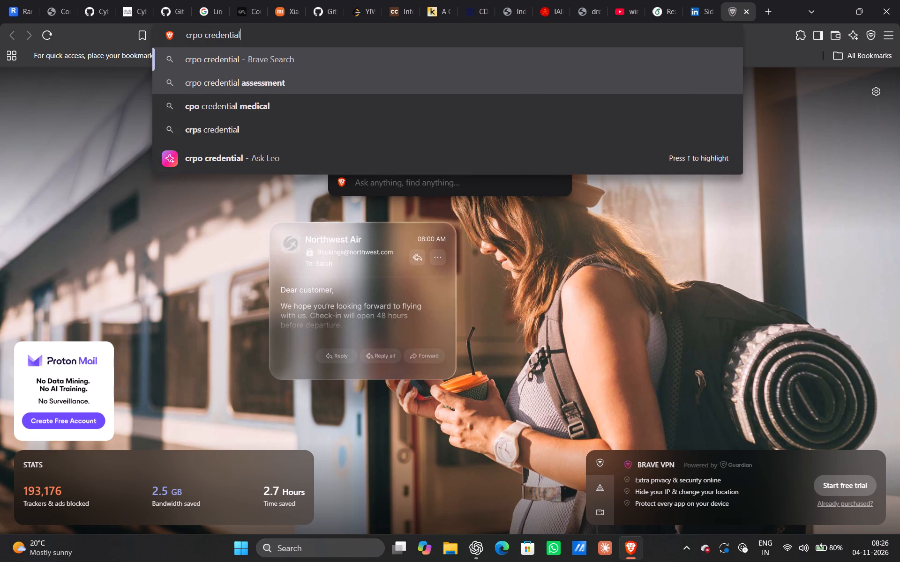
pyautogui.press('Return')
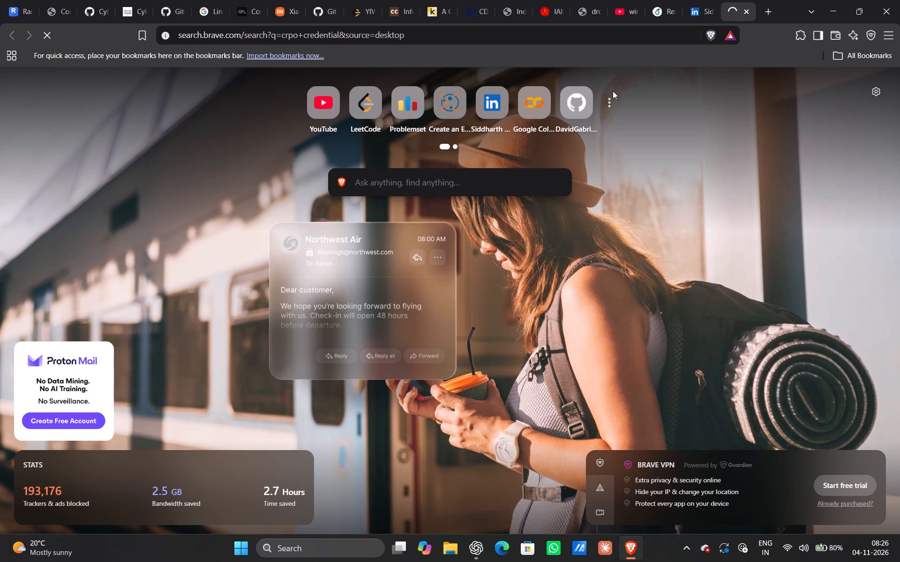
pyautogui.scroll(-3, 258, 354)
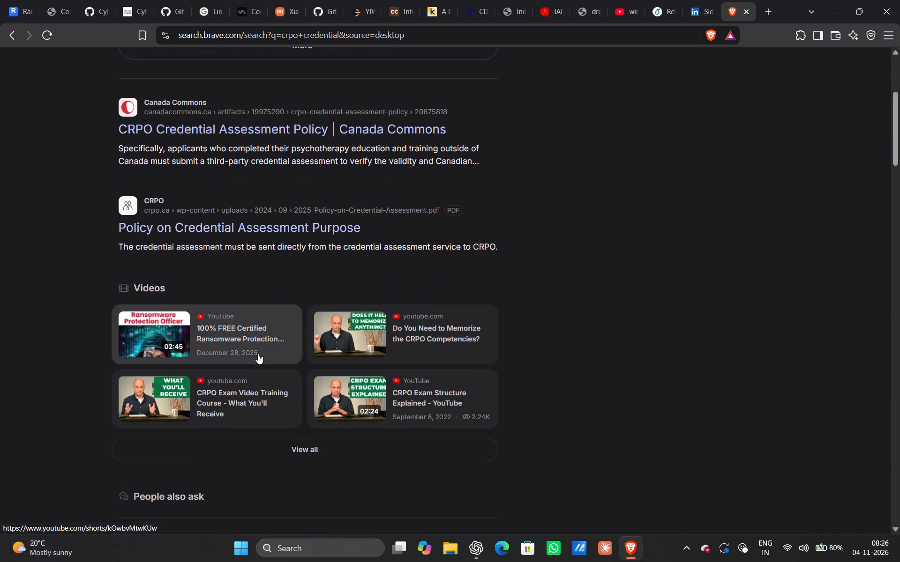
pyautogui.scroll(-3, 258, 354)
pyautogui.scroll(9, 285, 297)
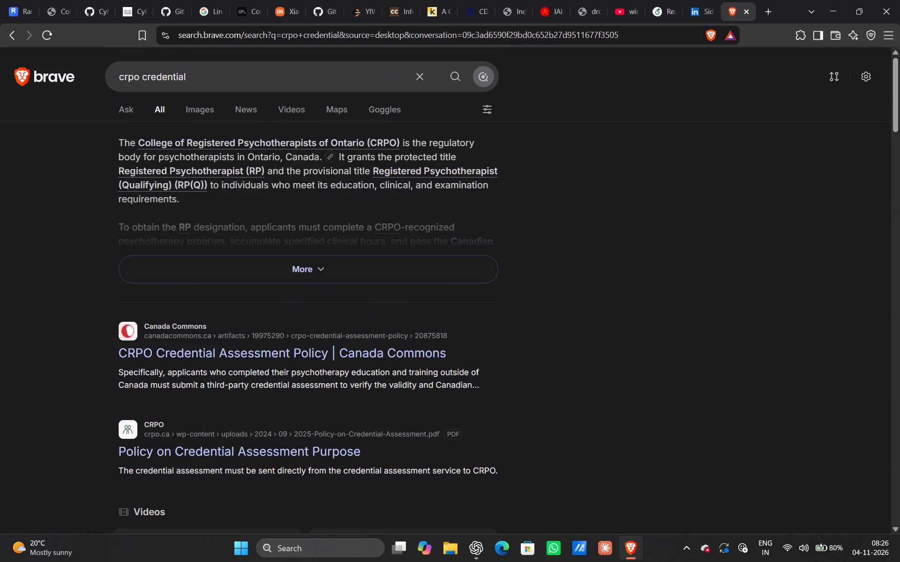
# Refine the web search to "crpo credential icttf".
pyautogui.click(248, 79)
pyautogui.press('space')
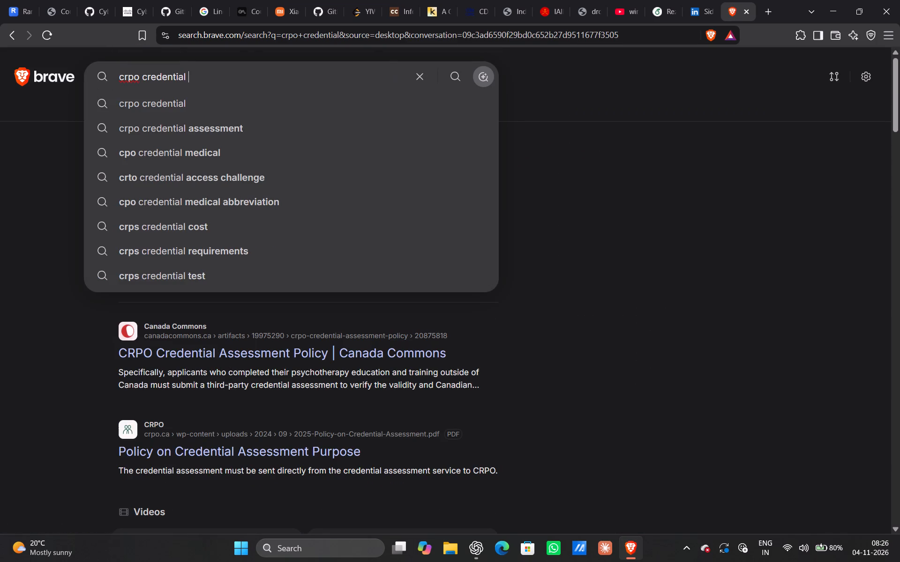
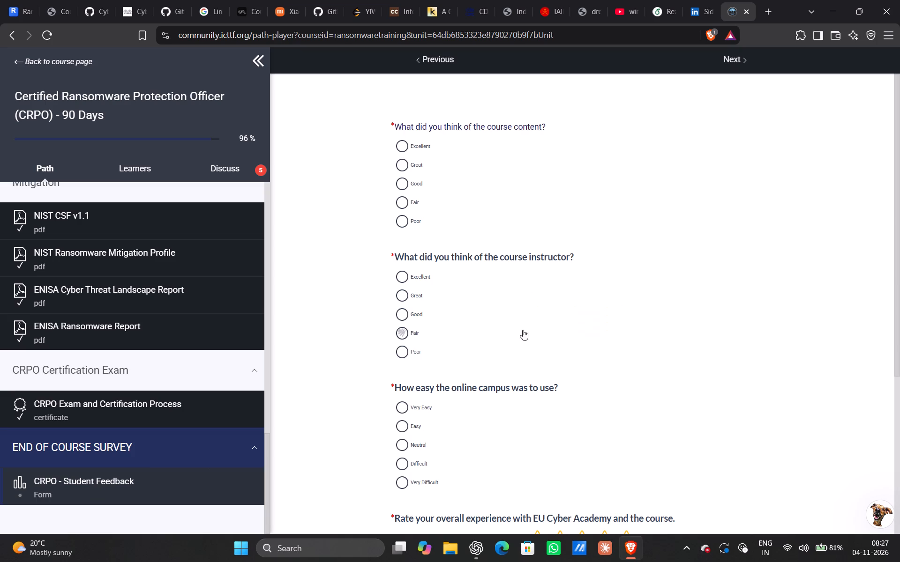
# Rate the CRPO course content and instructor Excellent, the online campus Very Easy, and the overall experience five stars in the feedback form.
pyautogui.click(401, 147)
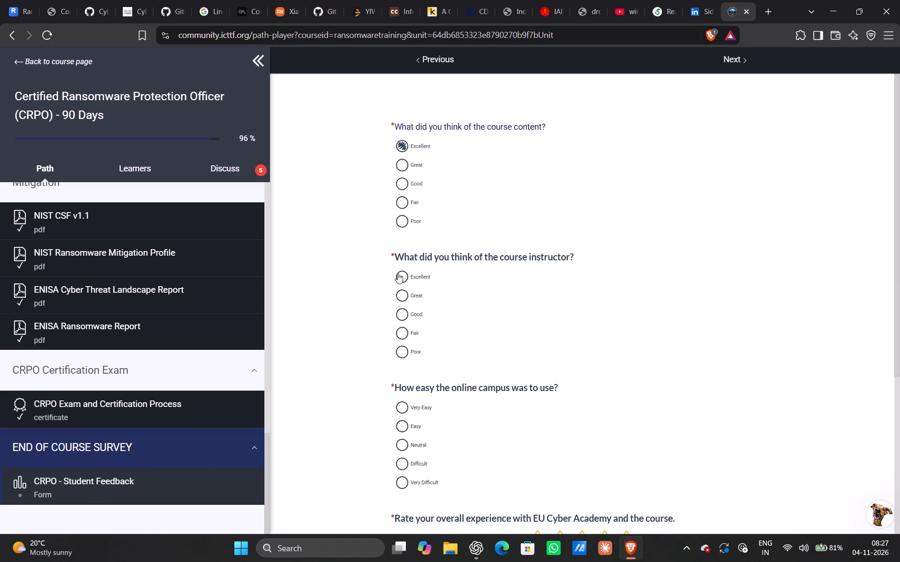
pyautogui.click(400, 283)
pyautogui.scroll(-1, 400, 281)
pyautogui.click(402, 348)
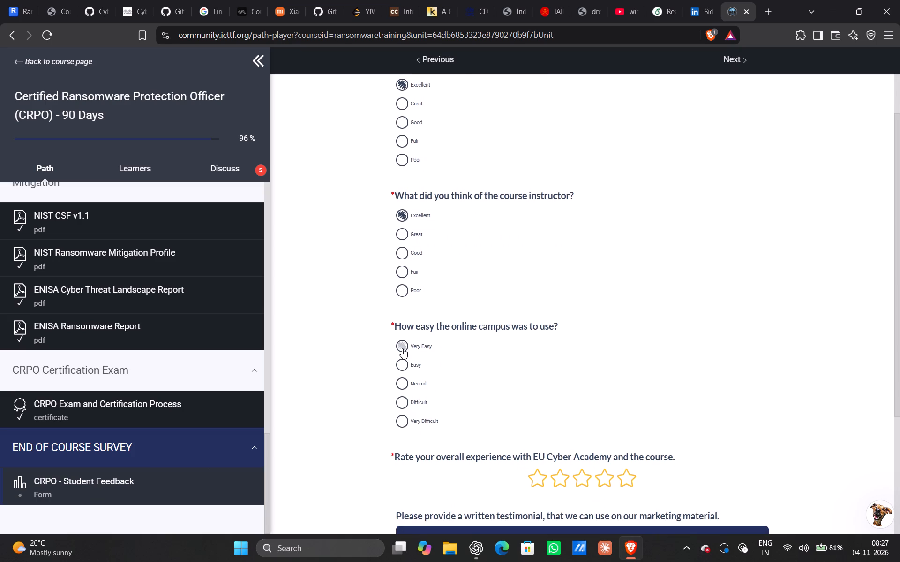
pyautogui.scroll(-2, 402, 348)
pyautogui.click(629, 382)
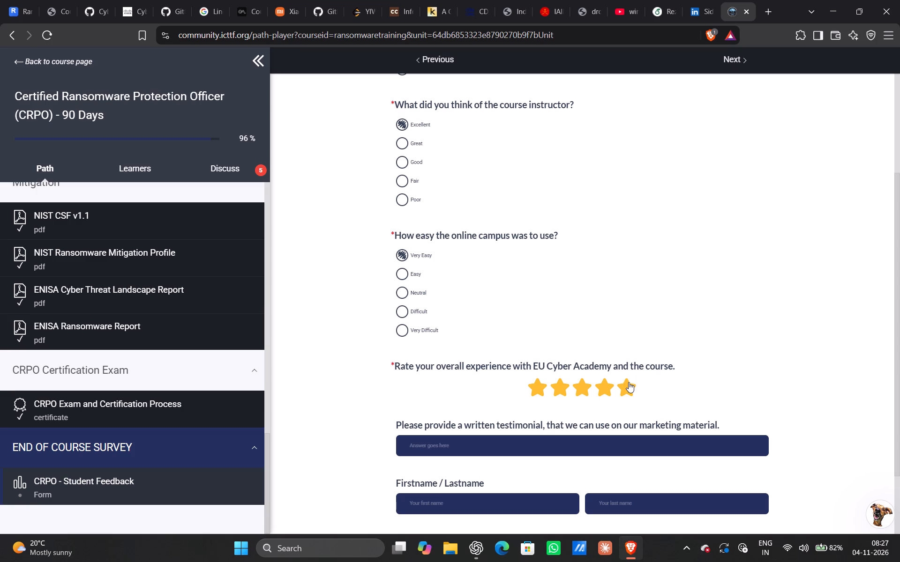
# Enter "Truly excellent!" as the written testimonial in the feedback form.
pyautogui.click(555, 438)
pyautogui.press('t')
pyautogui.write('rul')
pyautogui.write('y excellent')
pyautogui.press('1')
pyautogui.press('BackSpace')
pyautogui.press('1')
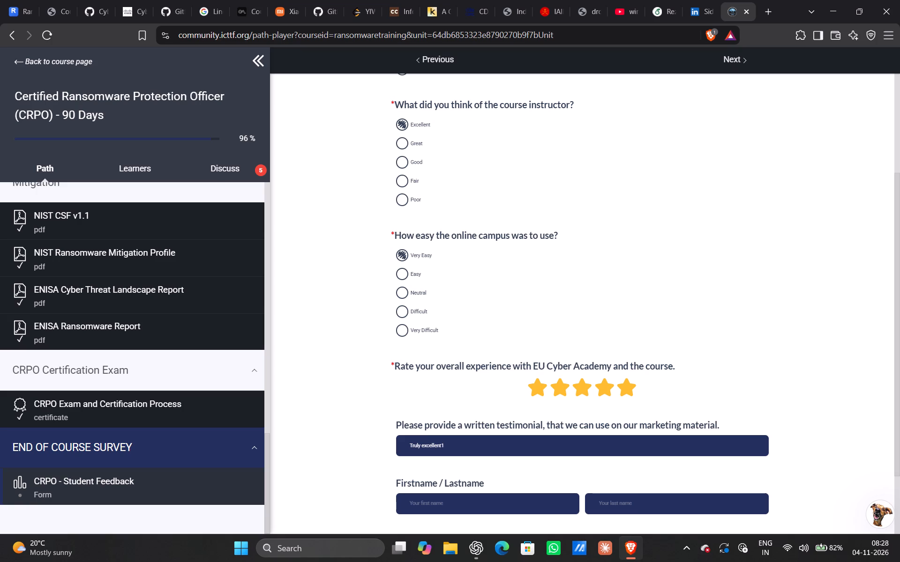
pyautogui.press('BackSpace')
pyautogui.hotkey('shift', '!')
# Fill in the learner's first and last name and submit the CRPO student feedback form.
pyautogui.scroll(-1, 675, 404)
pyautogui.click(540, 428)
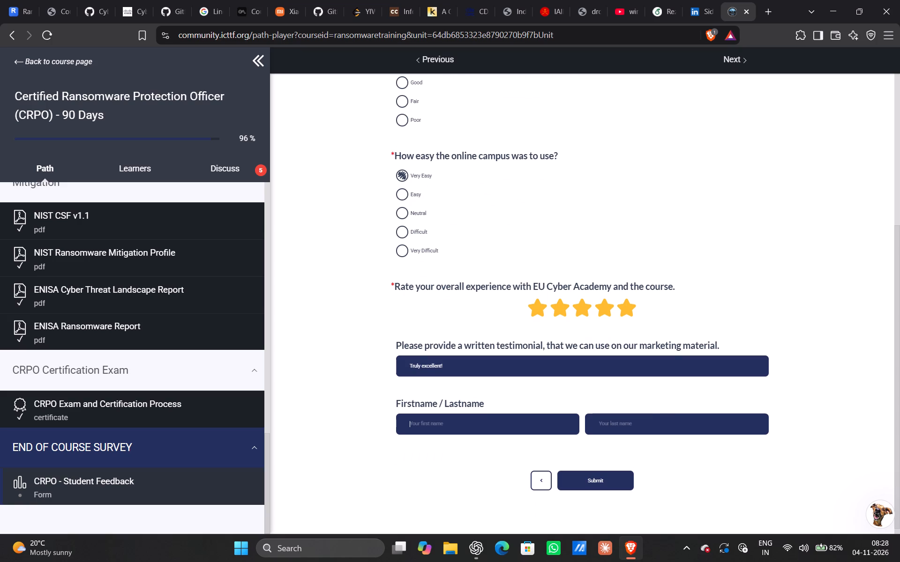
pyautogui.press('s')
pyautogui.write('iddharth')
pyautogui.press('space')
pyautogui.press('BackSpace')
pyautogui.click(615, 430)
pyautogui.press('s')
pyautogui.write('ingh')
pyautogui.click(596, 479)
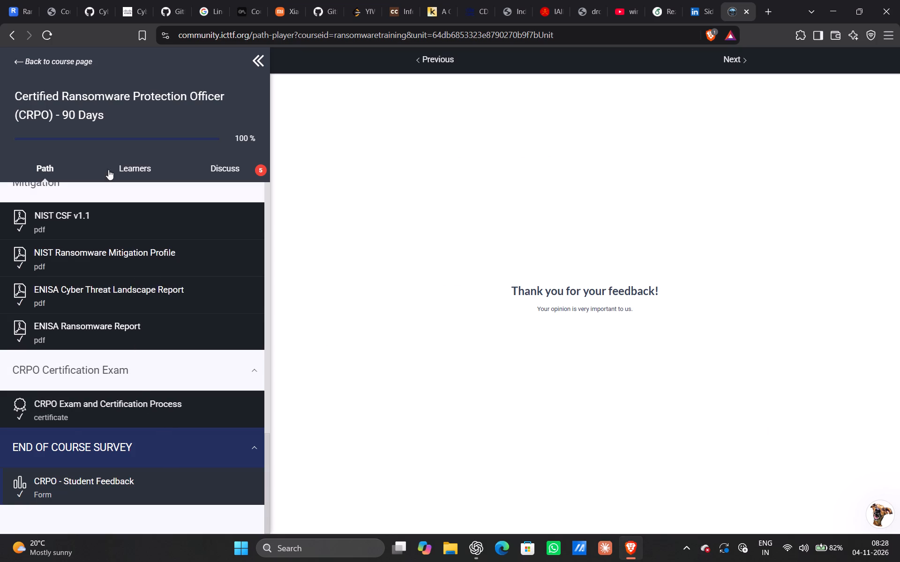
# Return to the Certified Ransomware Protection Officer course page and look through it for access to the credential.
pyautogui.click(17, 60)
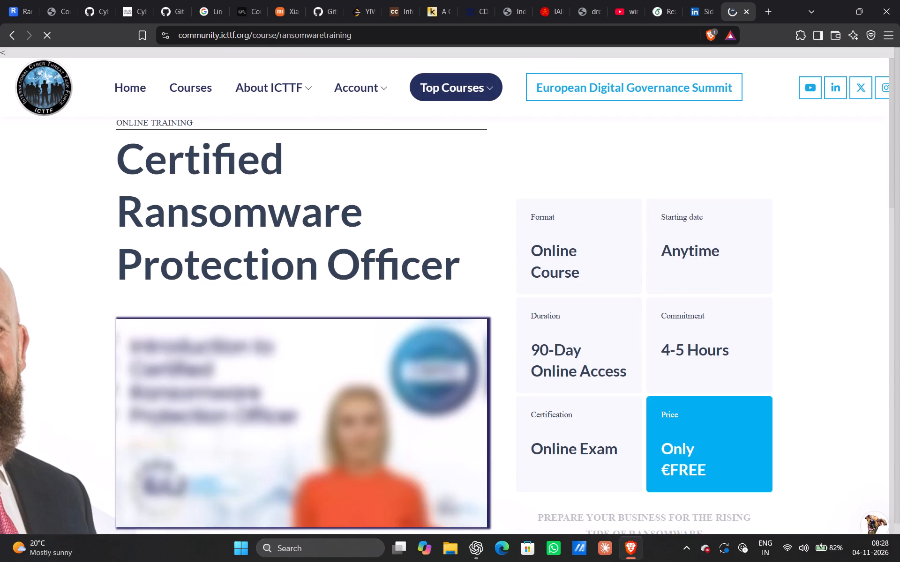
pyautogui.scroll(-6, 568, 346)
pyautogui.scroll(1, 568, 346)
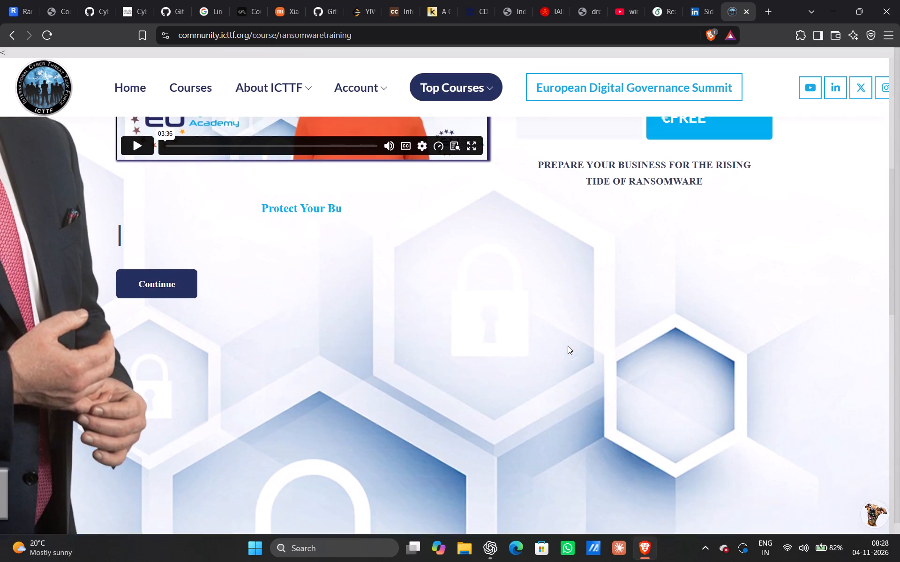
pyautogui.scroll(9, 568, 346)
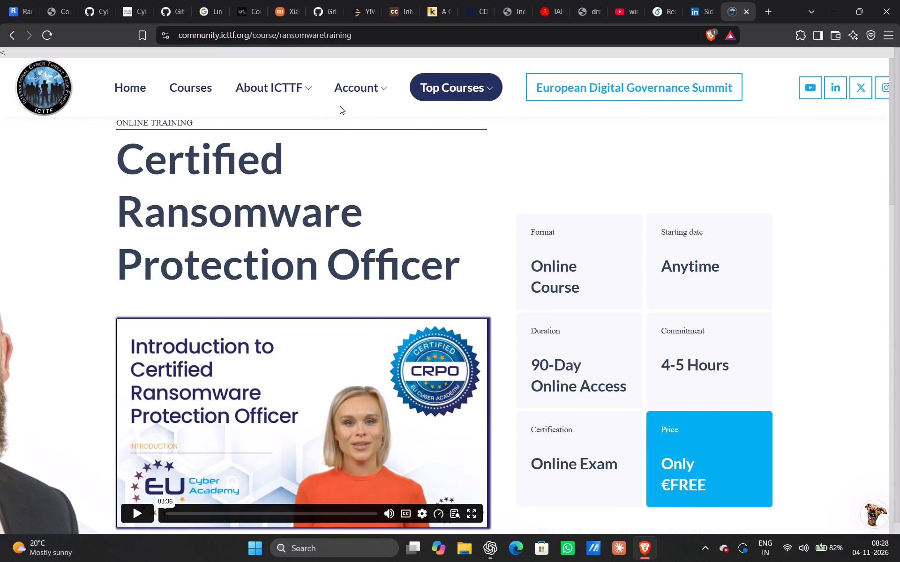
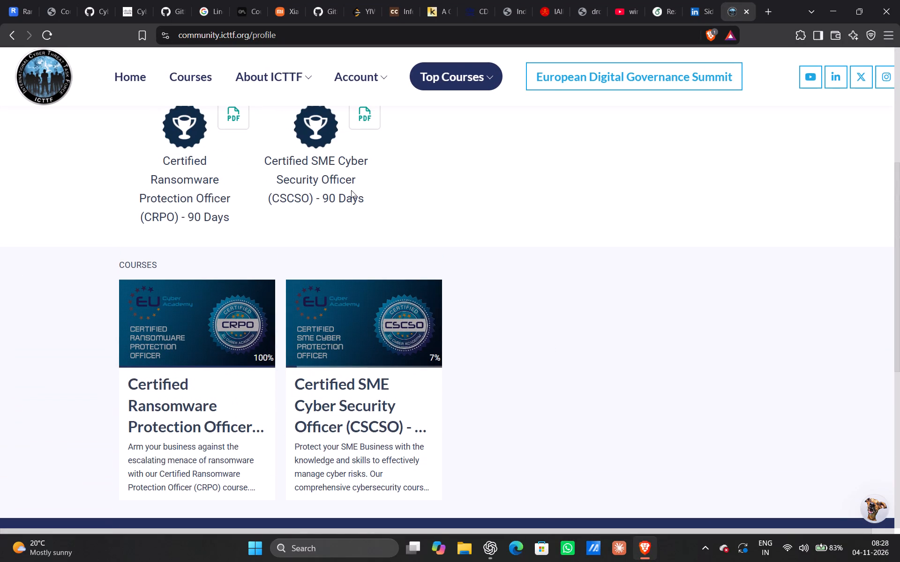
# Download the Certified Ransomware Protection Officer certificate PDF from the profile's achievements into the Downloads folder, keeping the suggested file name.
pyautogui.click(232, 112)
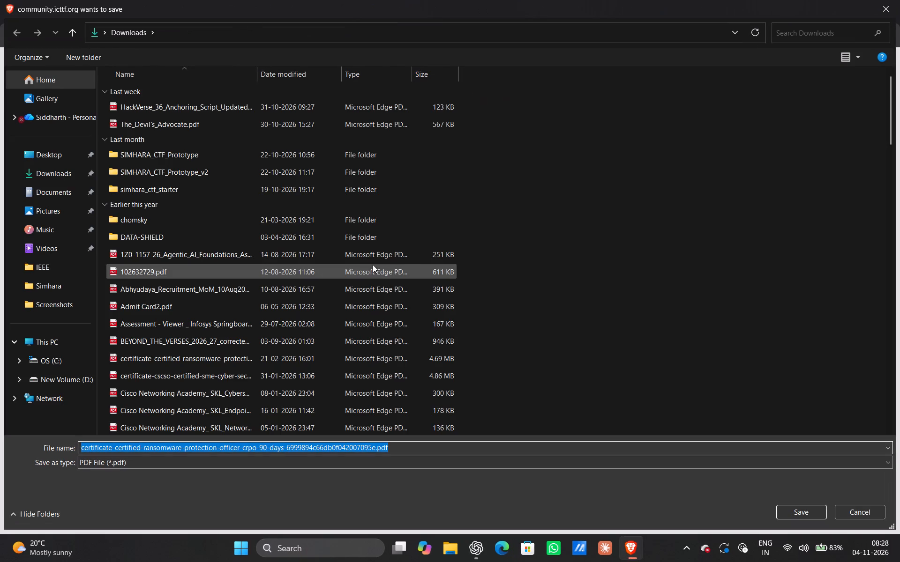
pyautogui.click(782, 514)
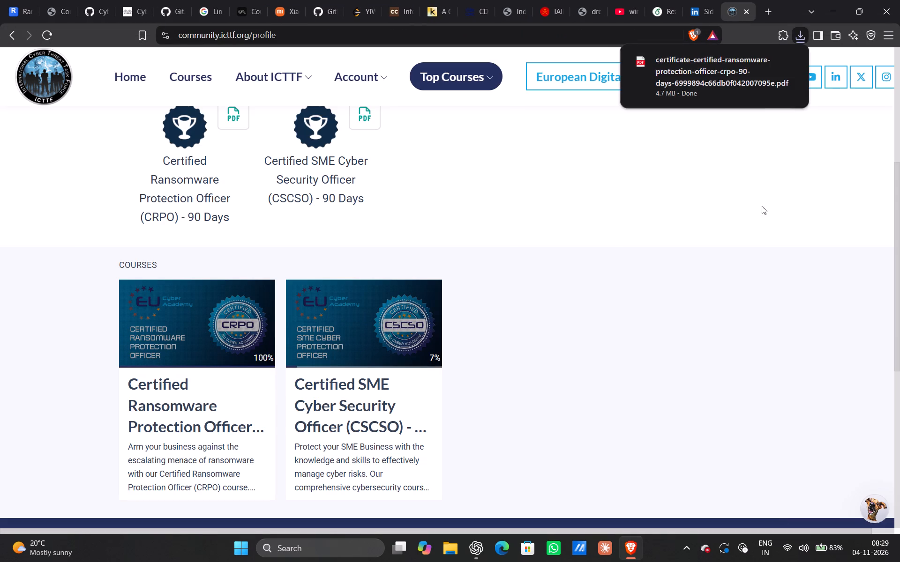
# Open the downloaded CRPO certificate, look over its date, ID and QR code, and close it again.
pyautogui.click(768, 59)
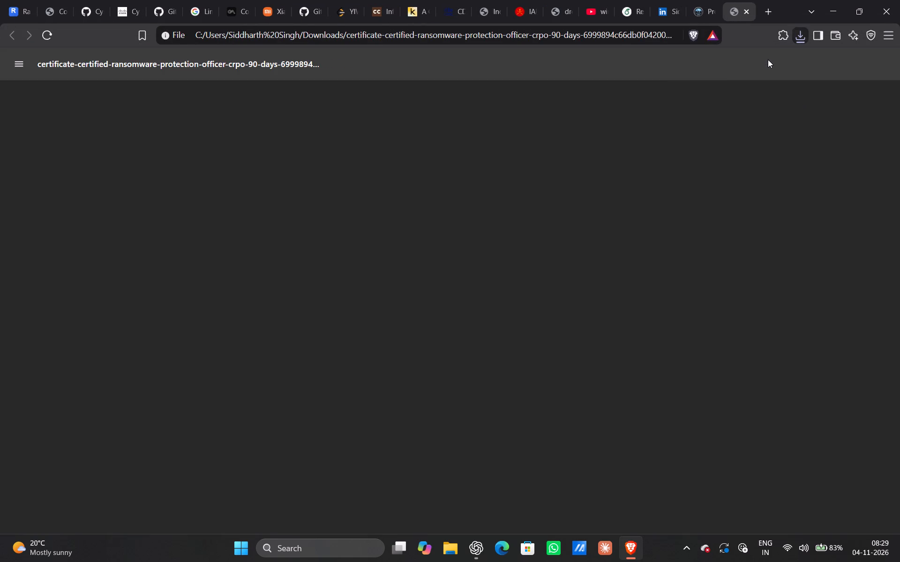
pyautogui.scroll(-1, 722, 213)
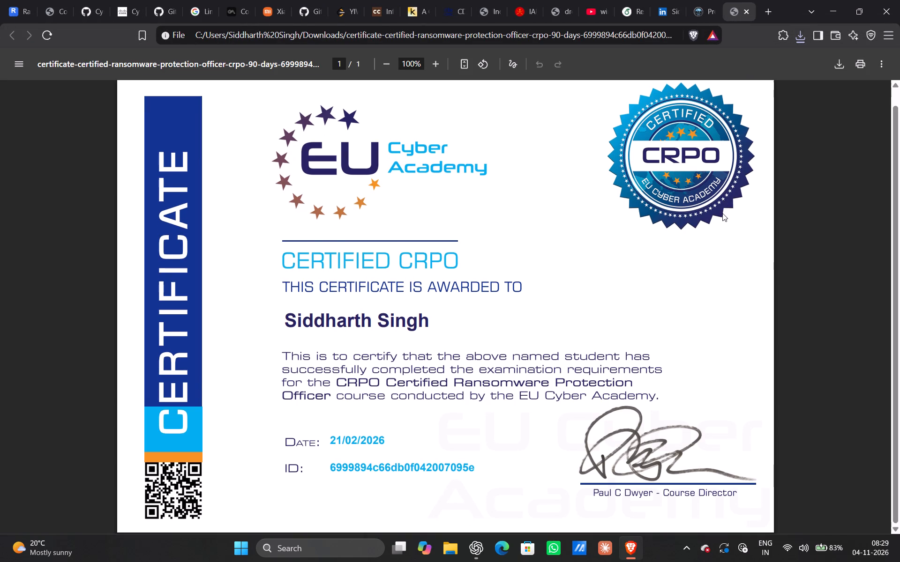
pyautogui.scroll(-2, 722, 213)
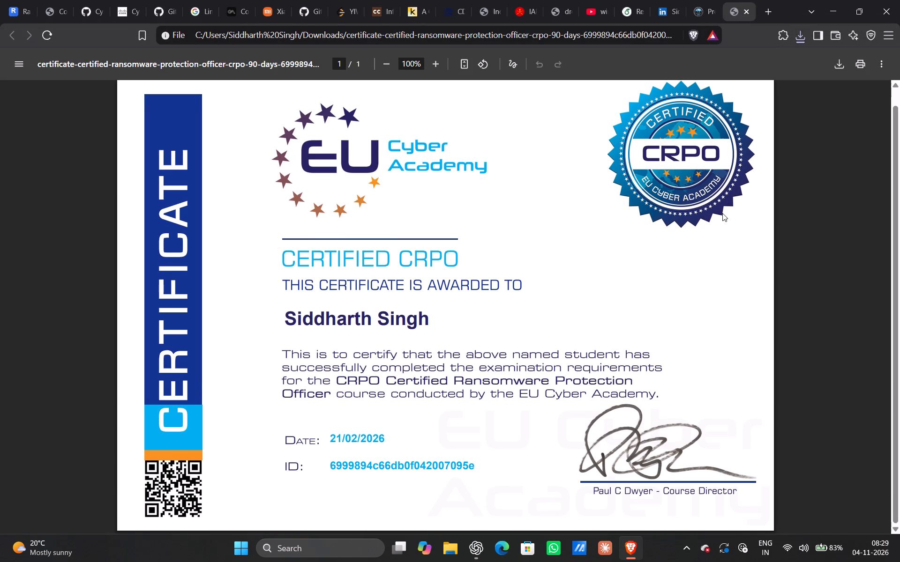
pyautogui.scroll(-1, 722, 213)
pyautogui.scroll(2, 722, 213)
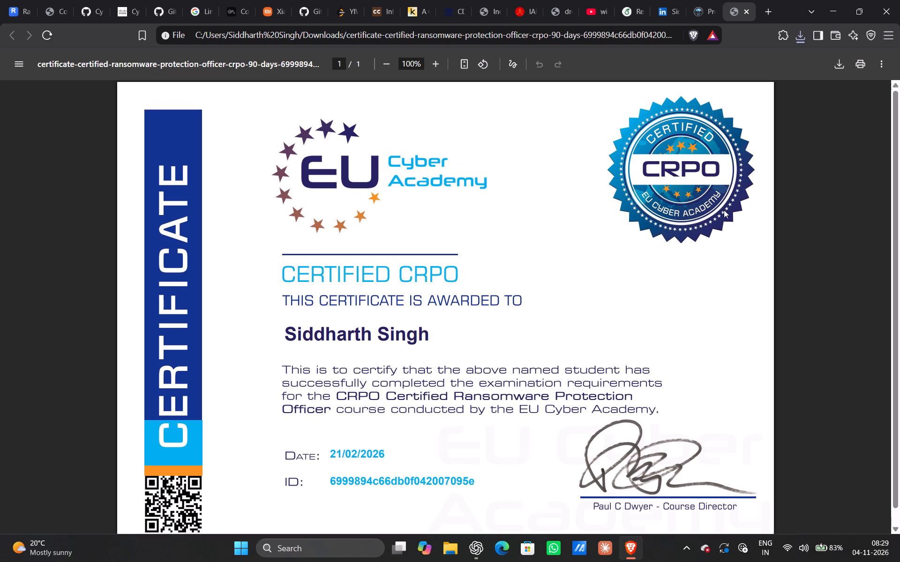
pyautogui.click(750, 13)
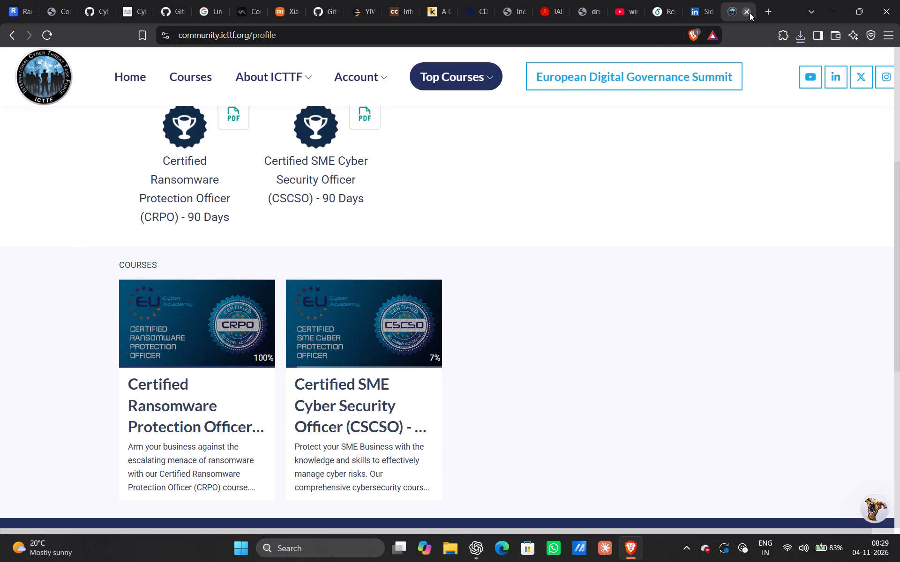
# Check the ICTTF profile's achievements summary and course listings for a shareable CRPO credential link.
pyautogui.scroll(4, 448, 131)
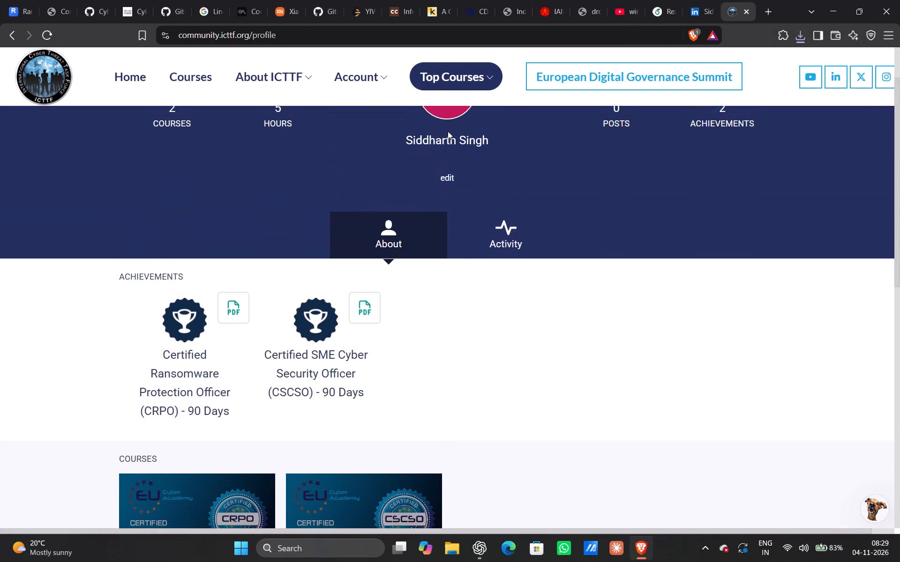
pyautogui.scroll(2, 448, 131)
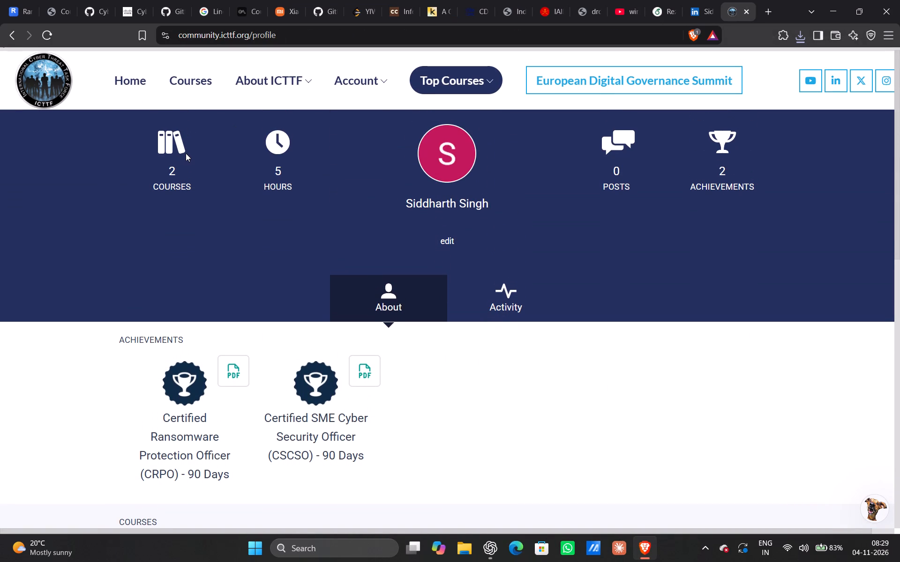
pyautogui.click(747, 165)
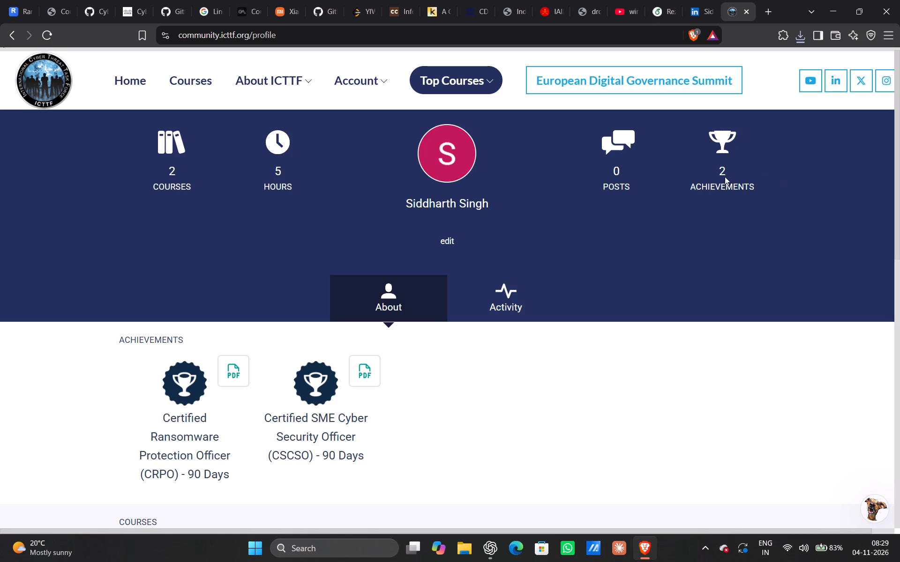
pyautogui.click(720, 184)
pyautogui.click(720, 129)
pyautogui.scroll(-4, 450, 323)
pyautogui.scroll(3, 450, 323)
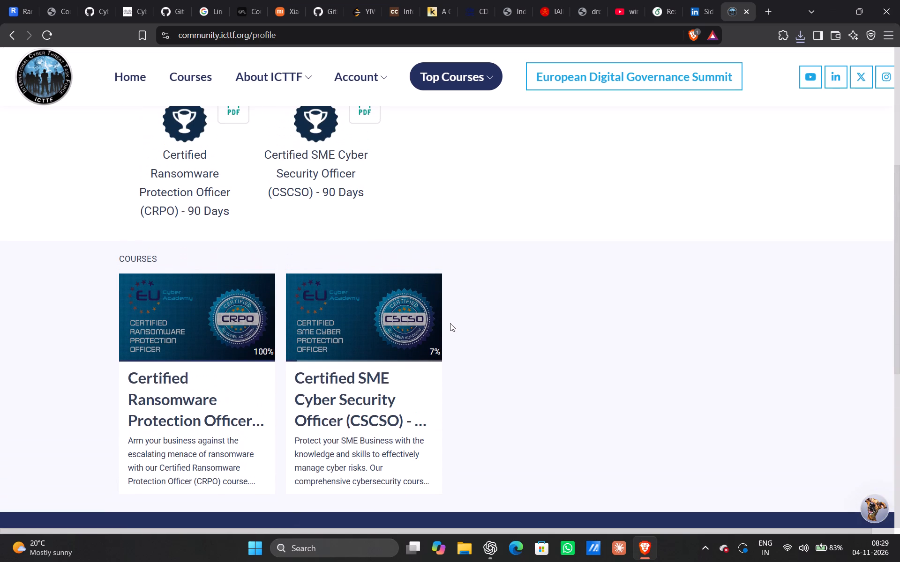
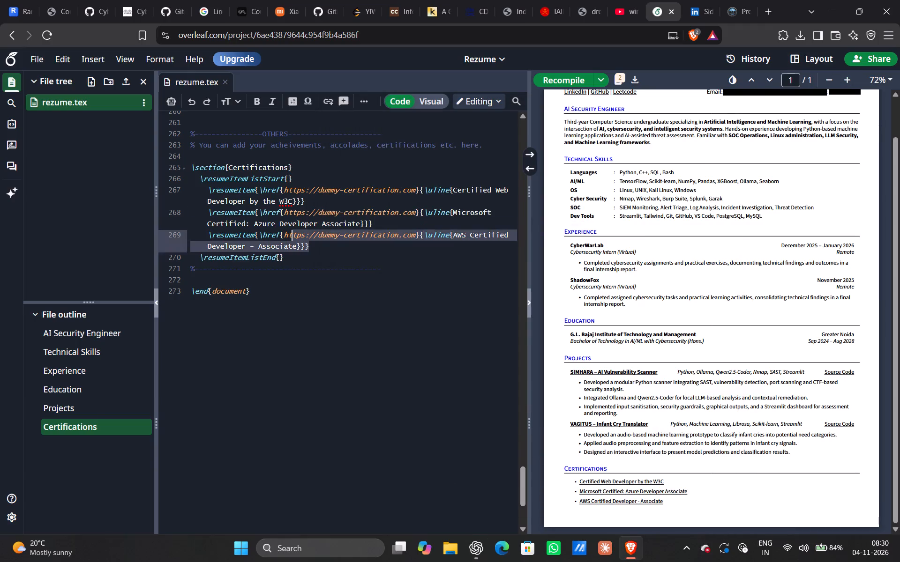
pyautogui.moveTo(289, 233); pyautogui.dragTo(208, 190)
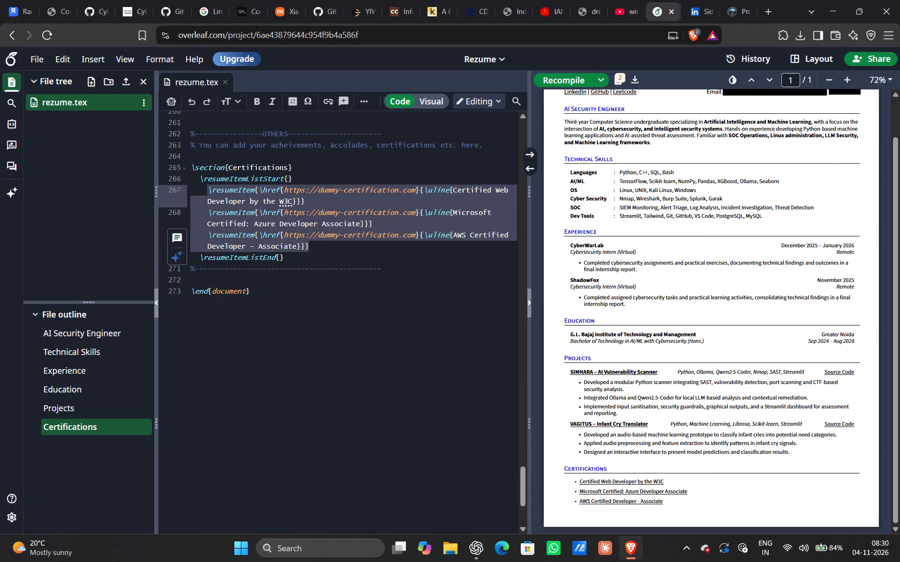
pyautogui.press('BackSpace')
pyautogui.hotkey('ctrl', 'v')
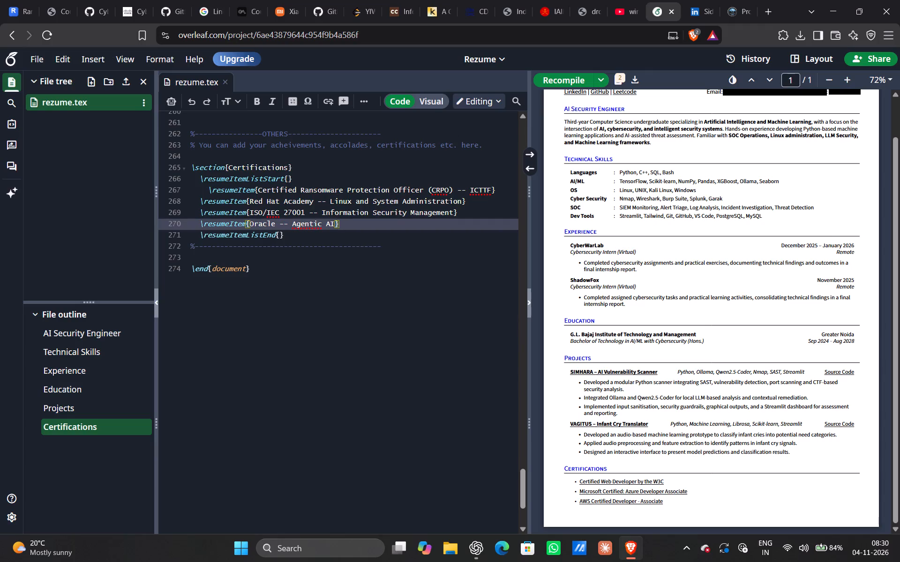
# Delete "IEC" from the ISO/IEC 27001 certification item.
pyautogui.click(278, 215)
pyautogui.press('BackSpace')
pyautogui.press('BackSpace')
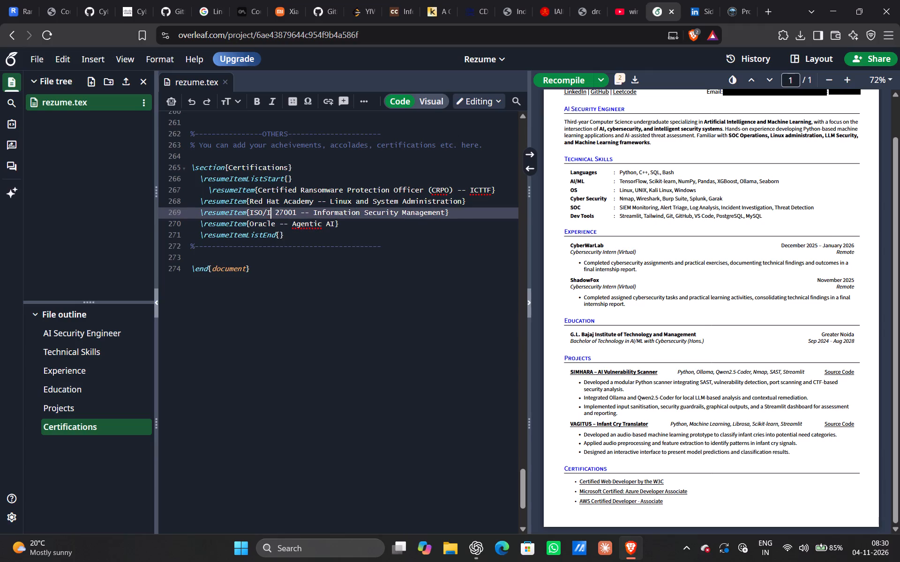
pyautogui.press('BackSpace')
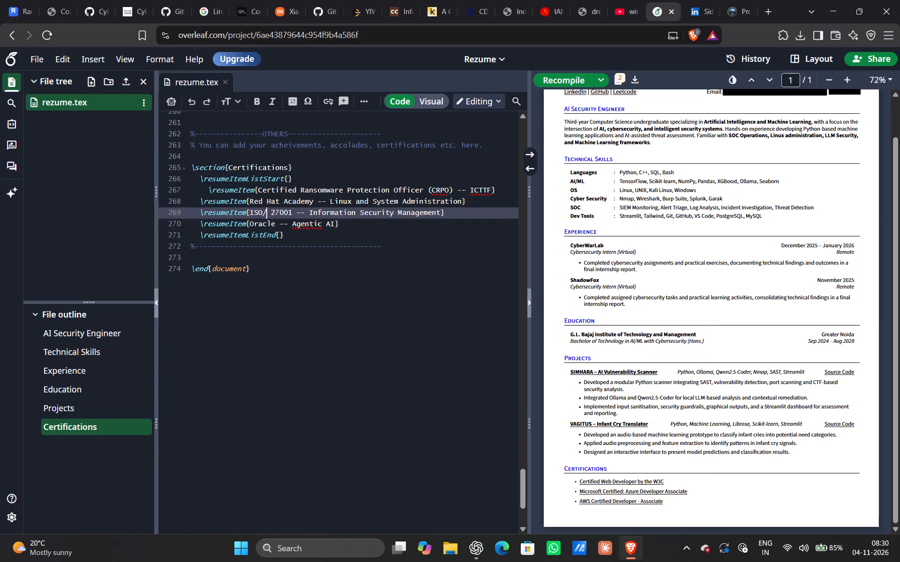
# Cut "Linux and System Administration" from the Red Hat item and remove the trailing dashes and spaces, leaving only "Red Hat Academy".
pyautogui.moveTo(330, 203); pyautogui.dragTo(390, 202)
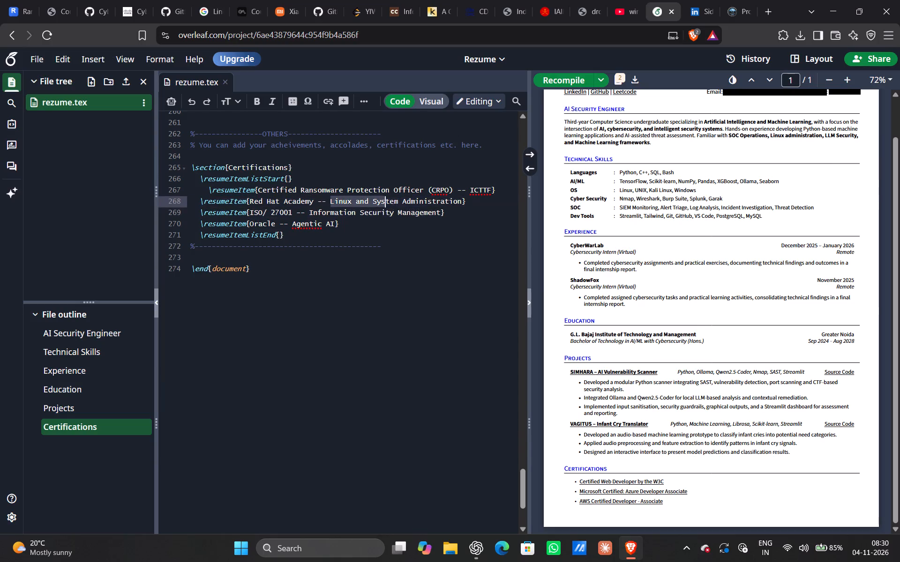
pyautogui.moveTo(390, 202); pyautogui.dragTo(462, 206)
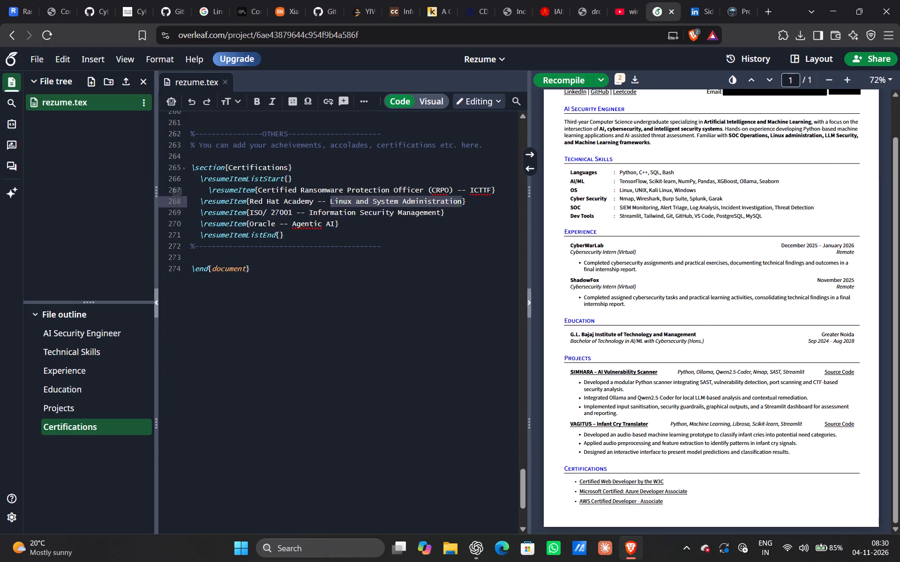
pyautogui.hotkey('ctrl', 'x')
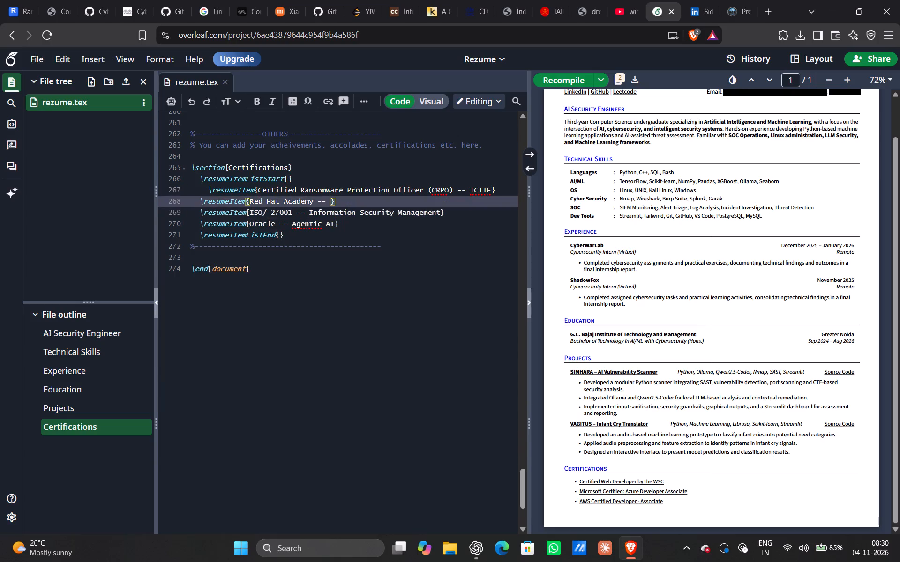
pyautogui.press('Left')
pyautogui.press('Left')
pyautogui.press('Left')
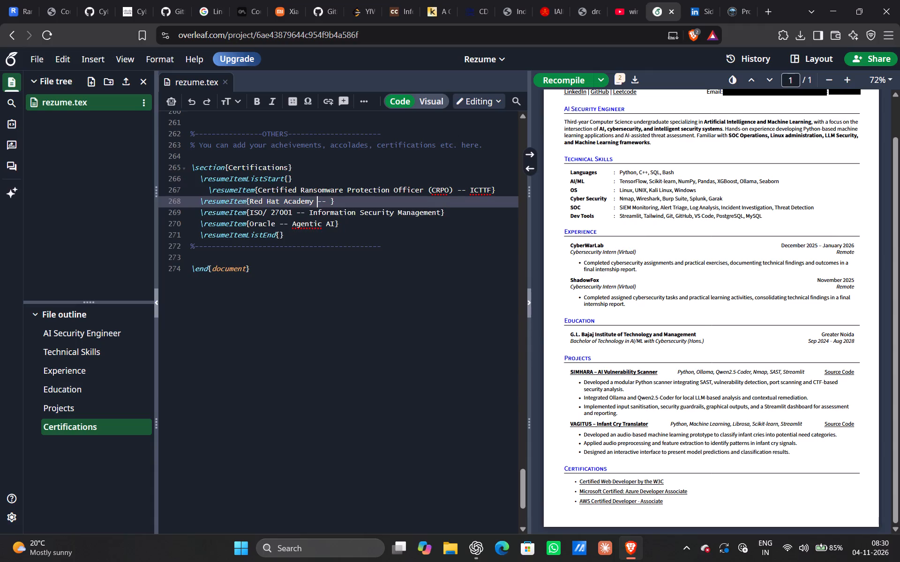
pyautogui.press('Right')
pyautogui.press('Right')
pyautogui.press('BackSpace')
pyautogui.press('BackSpace')
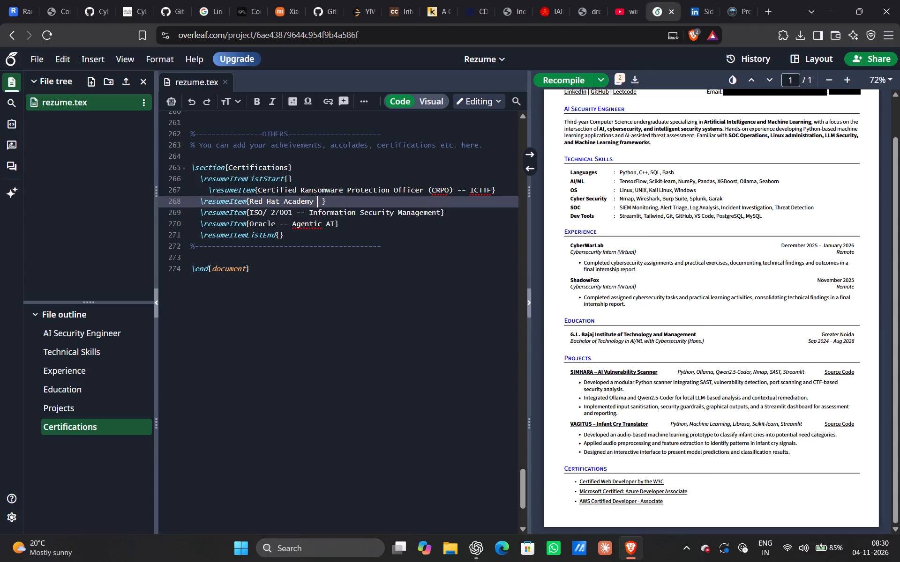
pyautogui.press('BackSpace')
pyautogui.press('Right')
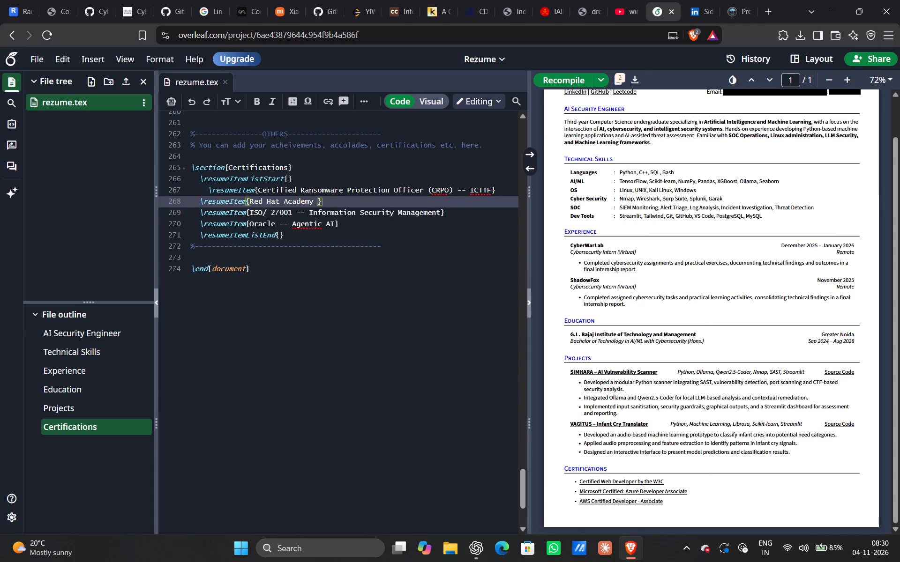
pyautogui.press('BackSpace')
# Insert the cut "Linux and System Administration" and " -- " in front of "Red Hat Academy" in the same item.
pyautogui.press('Left')
pyautogui.press('Left')
pyautogui.press('Left')
pyautogui.press('Left')
pyautogui.press('Left')
pyautogui.press('Left')
pyautogui.press('Left')
pyautogui.press('Left')
pyautogui.press('Left')
pyautogui.press('Left')
pyautogui.press('Left')
pyautogui.press('Left')
pyautogui.press('Left')
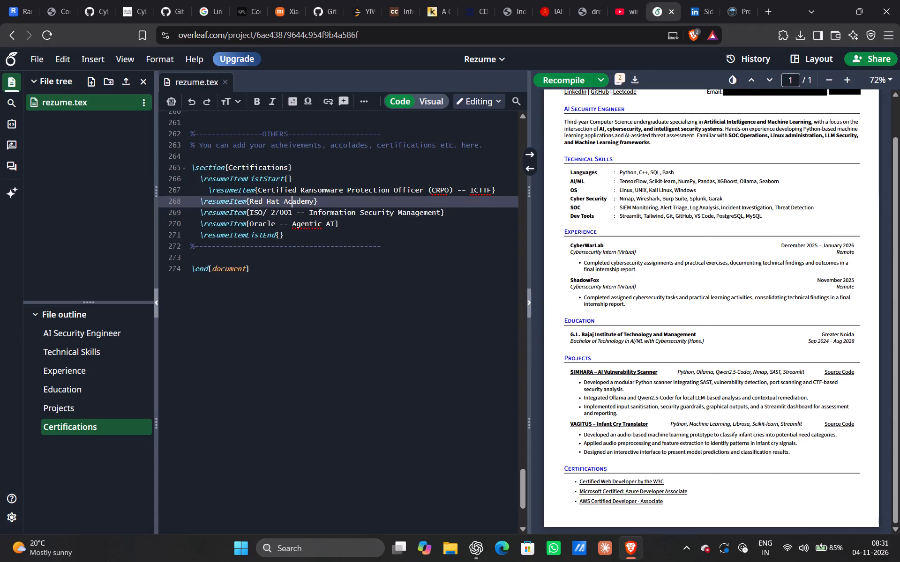
pyautogui.press('Left')
pyautogui.press('Left')
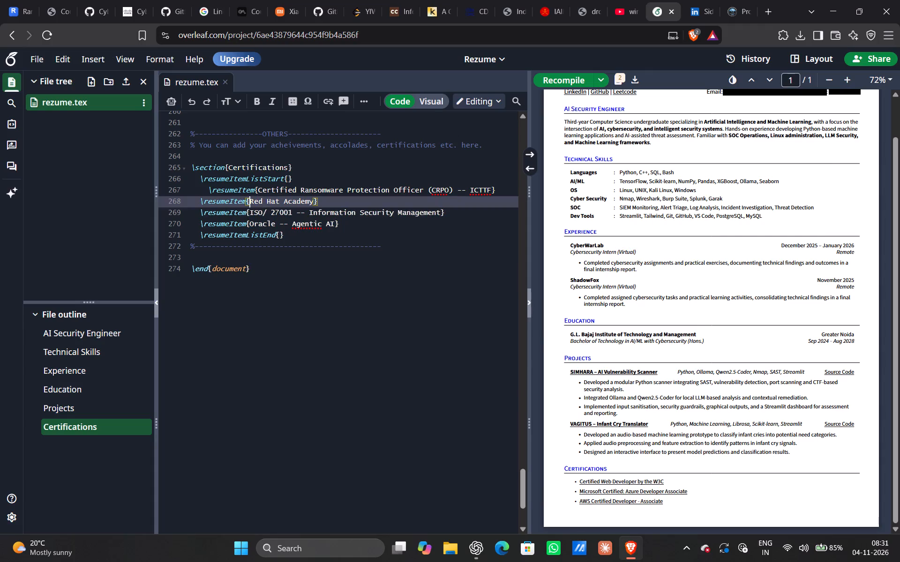
pyautogui.press('space')
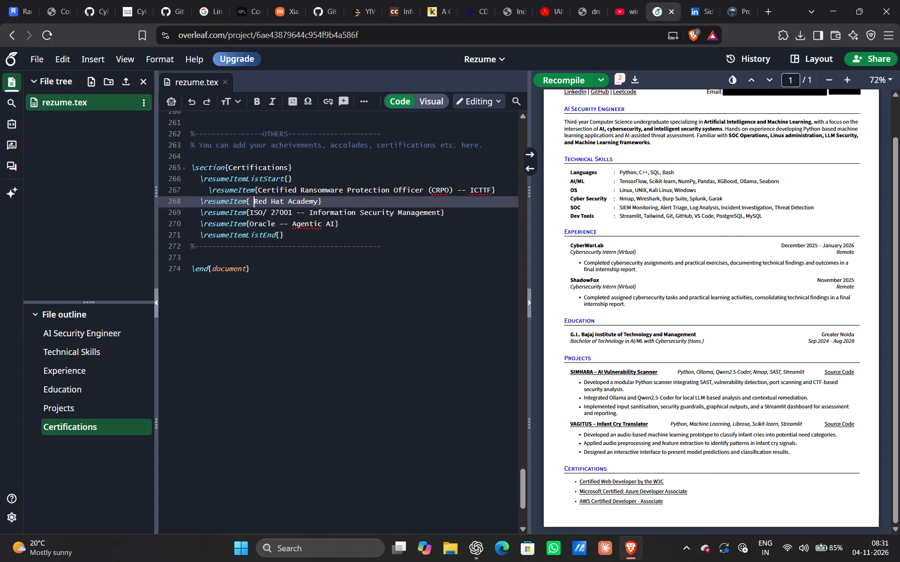
pyautogui.press('Left')
pyautogui.press('-')
pyautogui.press('Left')
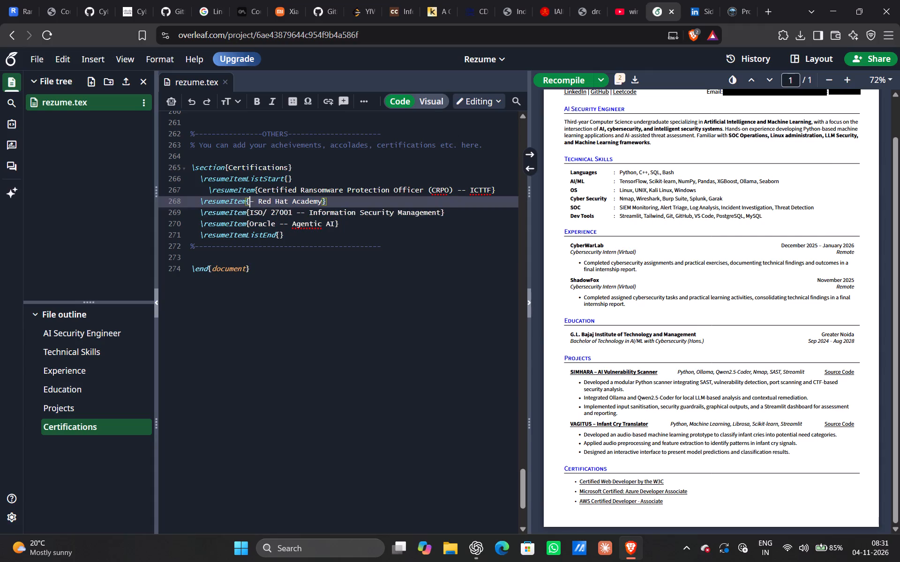
pyautogui.press('-')
pyautogui.press('Left')
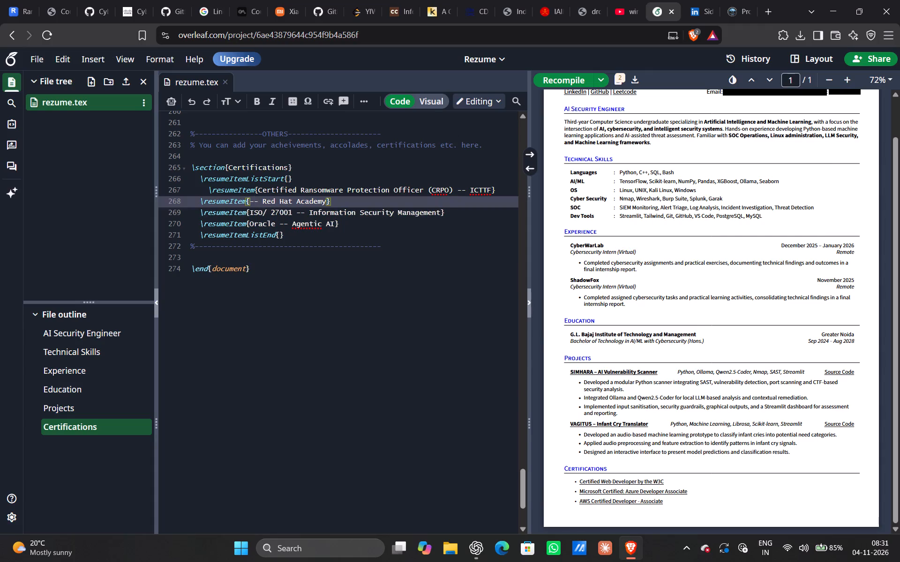
pyautogui.press('space')
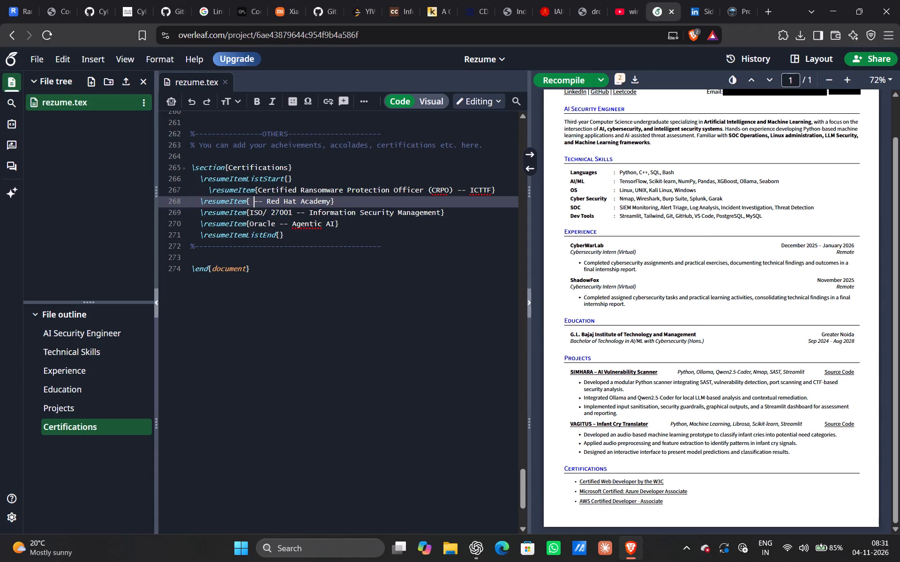
pyautogui.press('Left')
pyautogui.hotkey('ctrl', 'v')
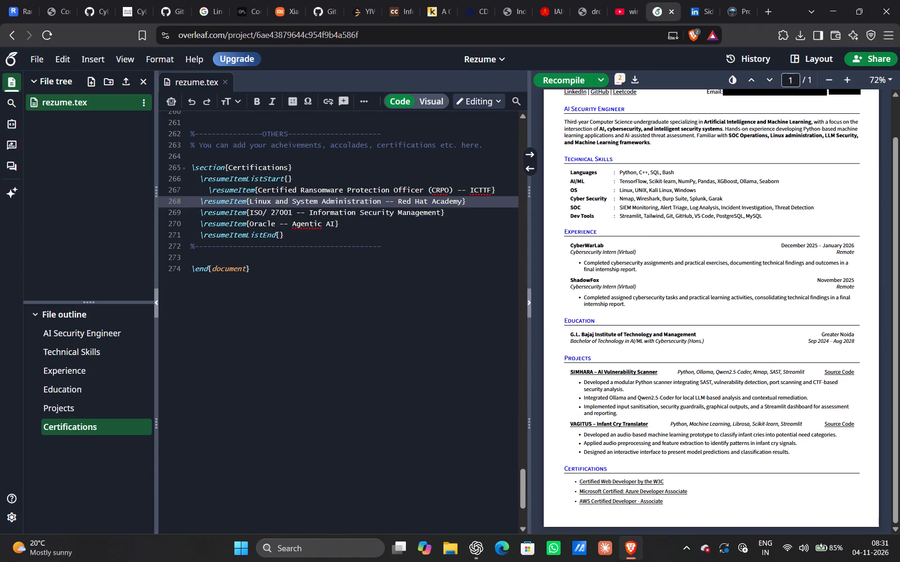
# Remove the leftover slash after "ISO" so the certification item's name reads "ISO 27001".
pyautogui.click(265, 213)
pyautogui.press('BackSpace')
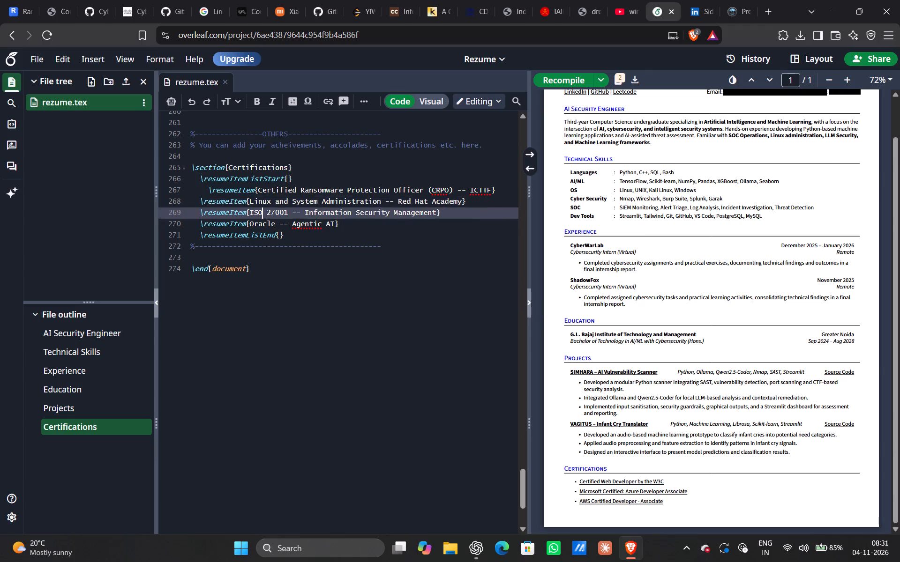
# Replace "Information Security Management" with "SkillFront" as the issuer in the ISO 27001 certification item.
pyautogui.click(436, 216)
pyautogui.press('BackSpace')
pyautogui.press('BackSpace')
pyautogui.press('BackSpace')
pyautogui.press('BackSpace')
pyautogui.press('BackSpace')
pyautogui.press('BackSpace')
pyautogui.press('BackSpace')
pyautogui.press('BackSpace')
pyautogui.press('BackSpace')
pyautogui.press('BackSpace')
pyautogui.press('BackSpace')
pyautogui.press('BackSpace')
pyautogui.press('BackSpace')
pyautogui.press('BackSpace')
pyautogui.press('BackSpace')
pyautogui.press('BackSpace')
pyautogui.press('BackSpace')
pyautogui.press('BackSpace')
pyautogui.press('BackSpace')
pyautogui.press('BackSpace')
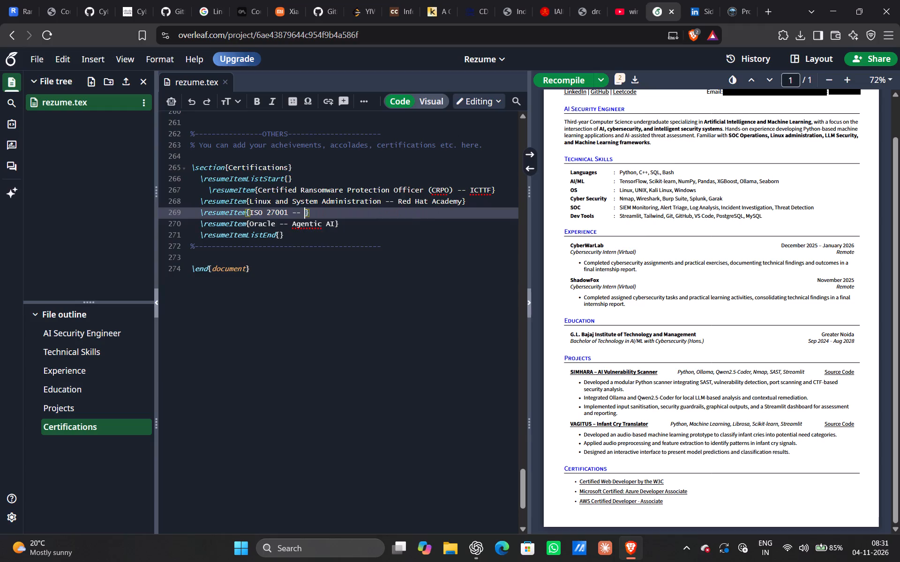
pyautogui.press('s')
pyautogui.write('kill')
pyautogui.press('f')
pyautogui.write('ron')
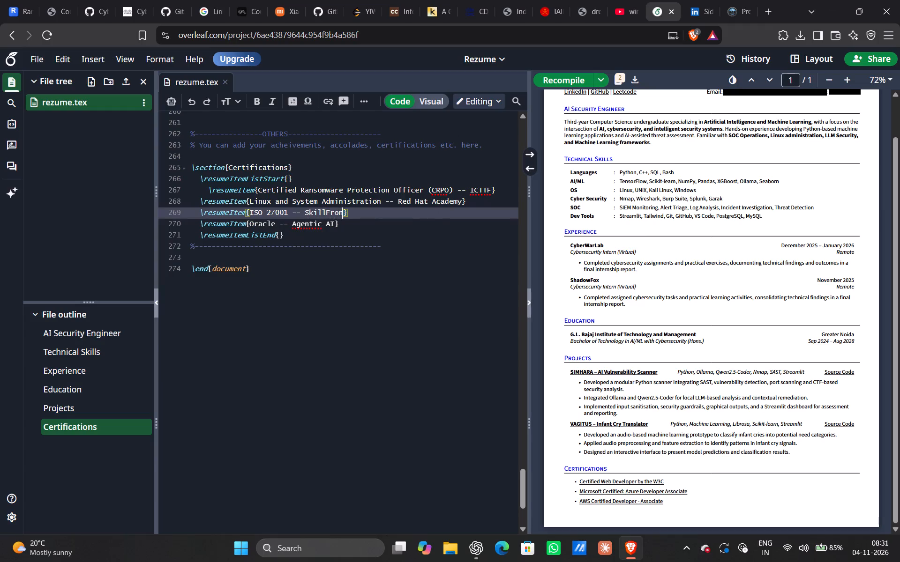
pyautogui.press('t')
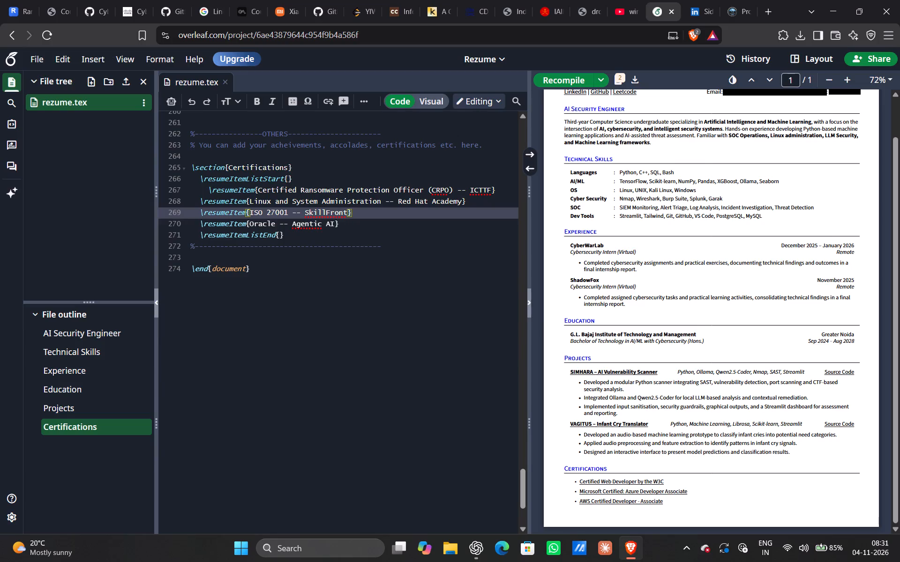
# Clear all text inside the braces of the Oracle certification item.
pyautogui.click(335, 227)
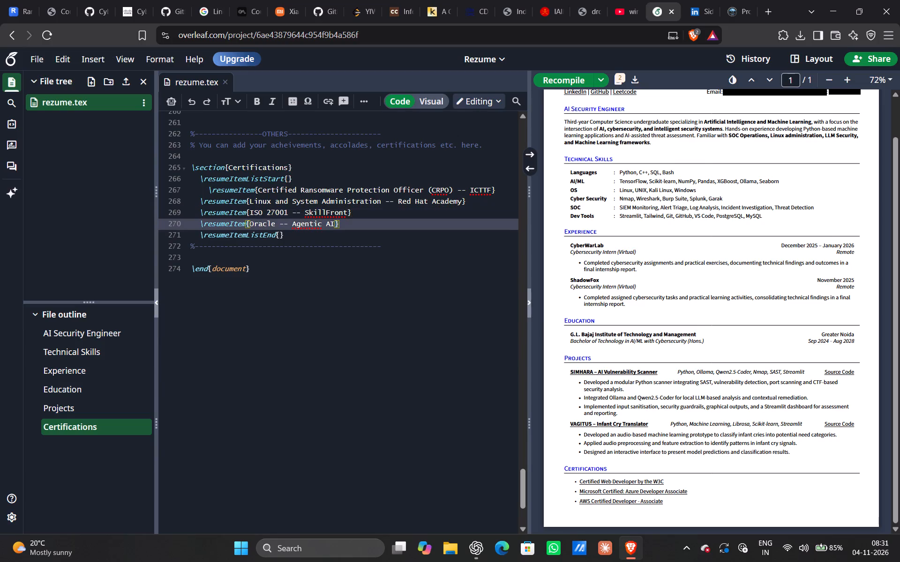
pyautogui.press('BackSpace')
pyautogui.press('BackSpace')
pyautogui.press('BackSpace')
pyautogui.press('BackSpace')
pyautogui.press('BackSpace')
pyautogui.press('BackSpace')
pyautogui.press('BackSpace')
pyautogui.press('BackSpace')
pyautogui.press('BackSpace')
pyautogui.press('BackSpace')
pyautogui.press('BackSpace')
pyautogui.press('BackSpace')
pyautogui.press('BackSpace')
pyautogui.press('BackSpace')
pyautogui.press('BackSpace')
pyautogui.press('BackSpace')
pyautogui.press('BackSpace')
pyautogui.press('BackSpace')
pyautogui.press('BackSpace')
pyautogui.press('BackSpace')
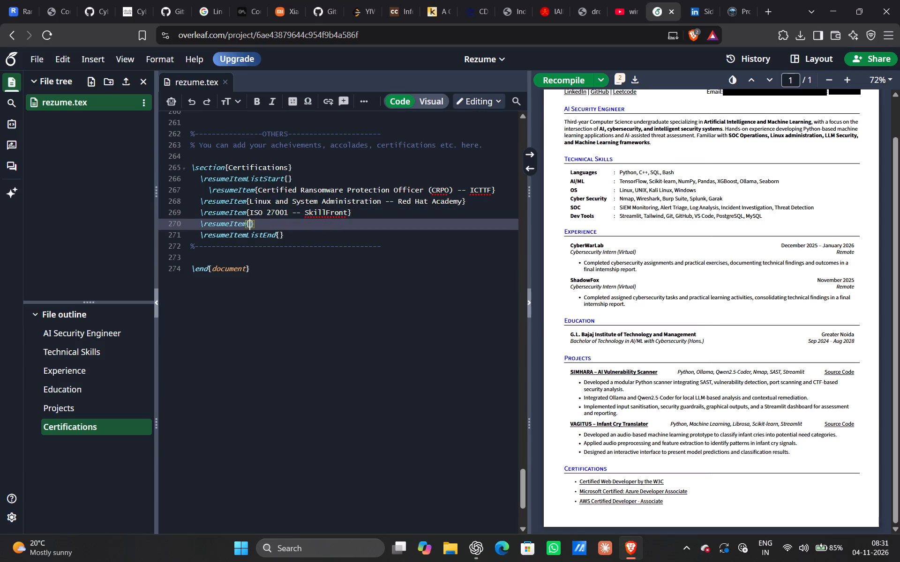
# Switch to the LinkedIn certifications page and copy the title "Oracle Agentic AI Foundations Associate".
pyautogui.click(700, 15)
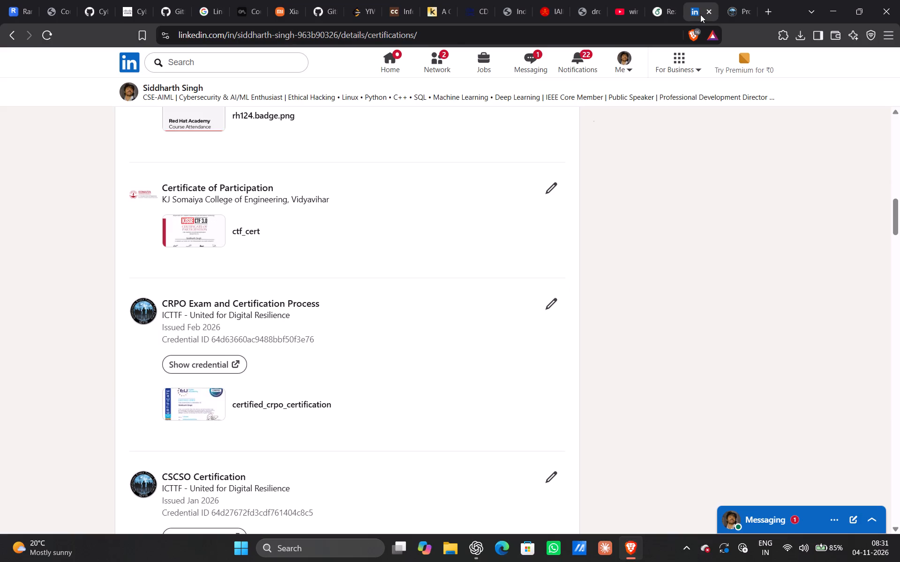
pyautogui.scroll(10, 315, 310)
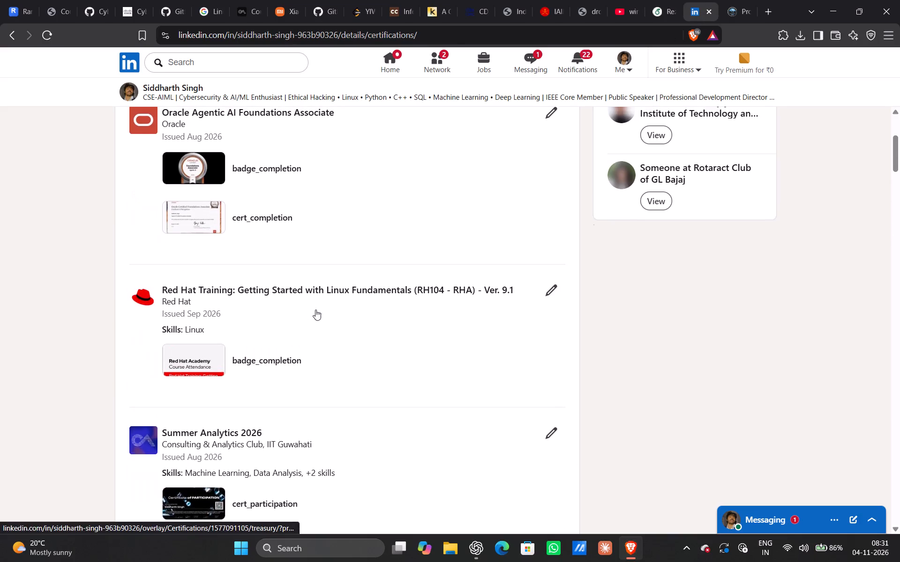
pyautogui.scroll(3, 315, 310)
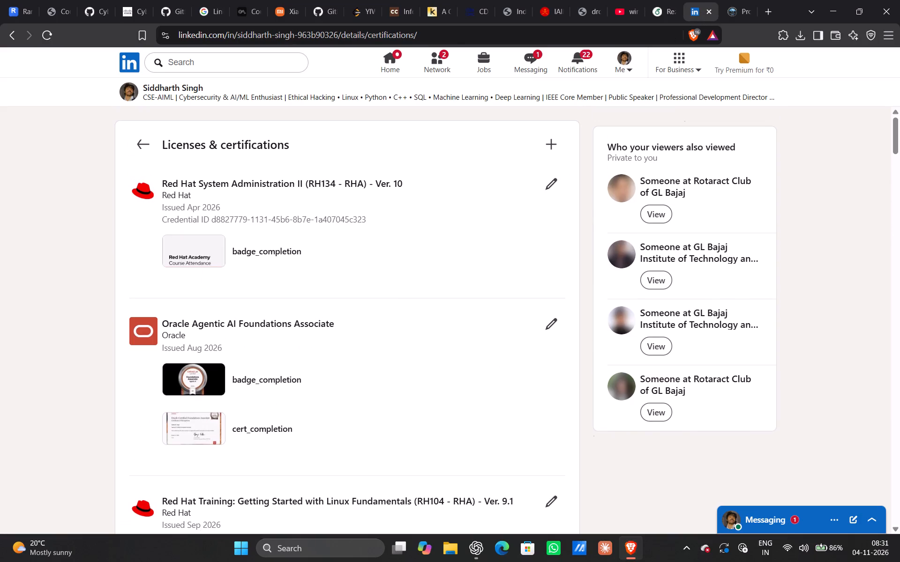
pyautogui.moveTo(333, 322); pyautogui.dragTo(165, 322)
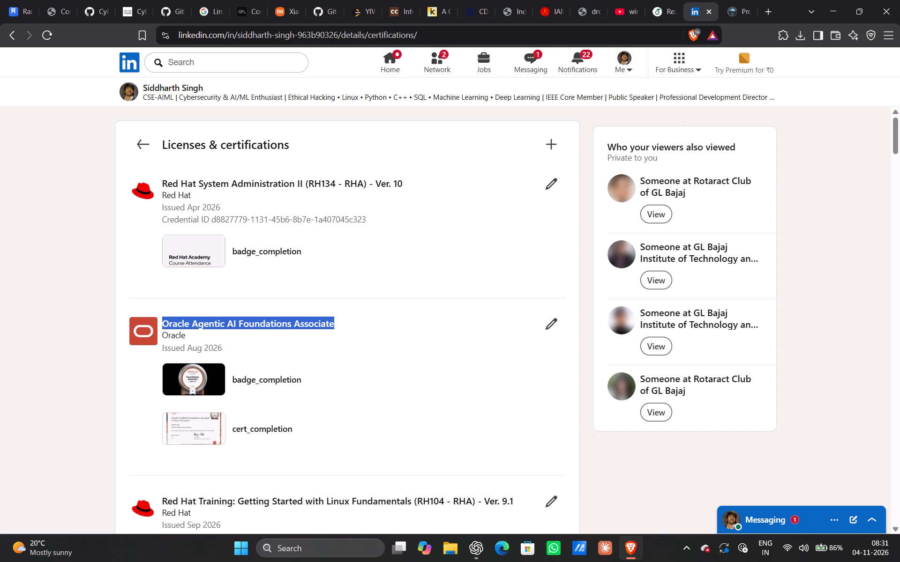
pyautogui.moveTo(165, 322); pyautogui.dragTo(164, 321)
pyautogui.hotkey('ctrl', 'c')
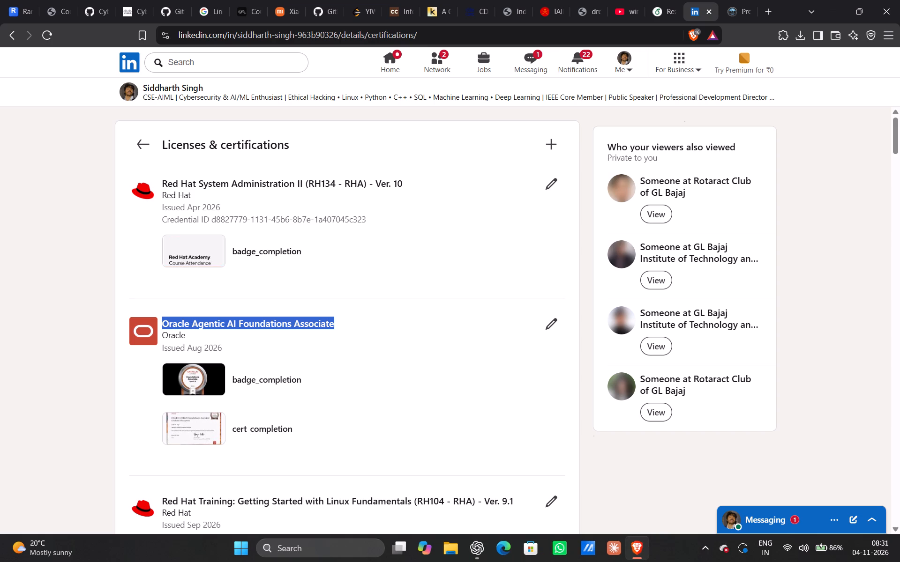
# Back in the Overleaf resume, fill the empty certification item with "Oracle Agentic AI Foundations Associate -- Oracle".
pyautogui.click(662, 1)
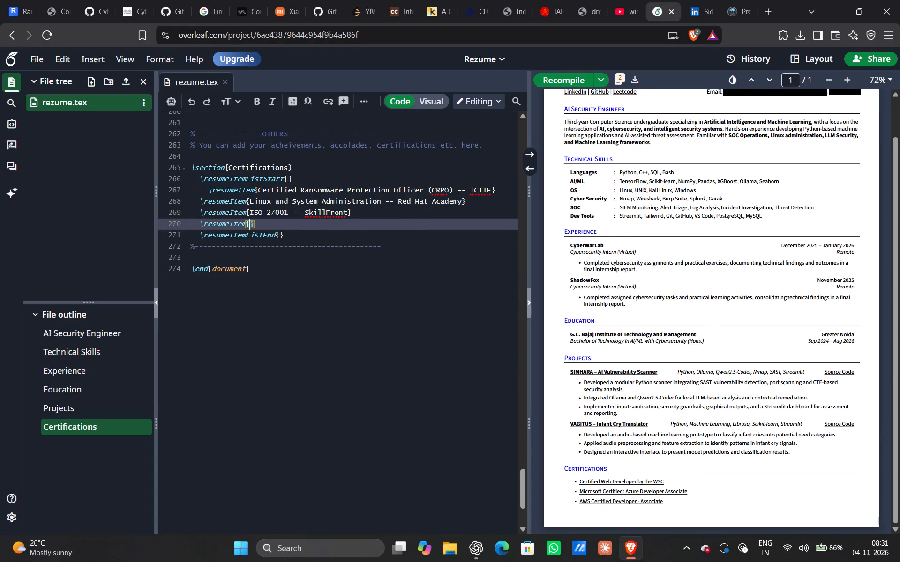
pyautogui.hotkey('ctrl', 'v')
pyautogui.press('space')
pyautogui.write('--')
pyautogui.press('space')
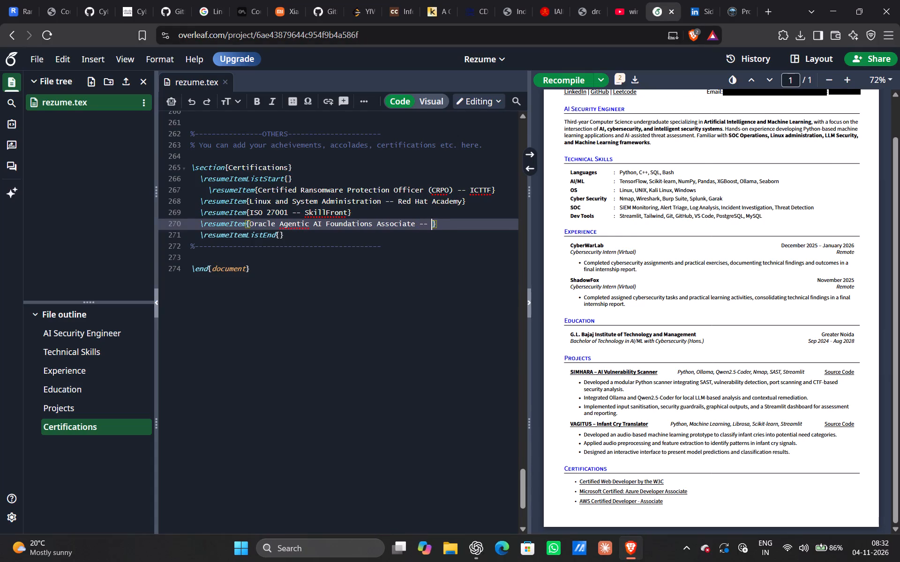
pyautogui.press('o')
pyautogui.write('racle')
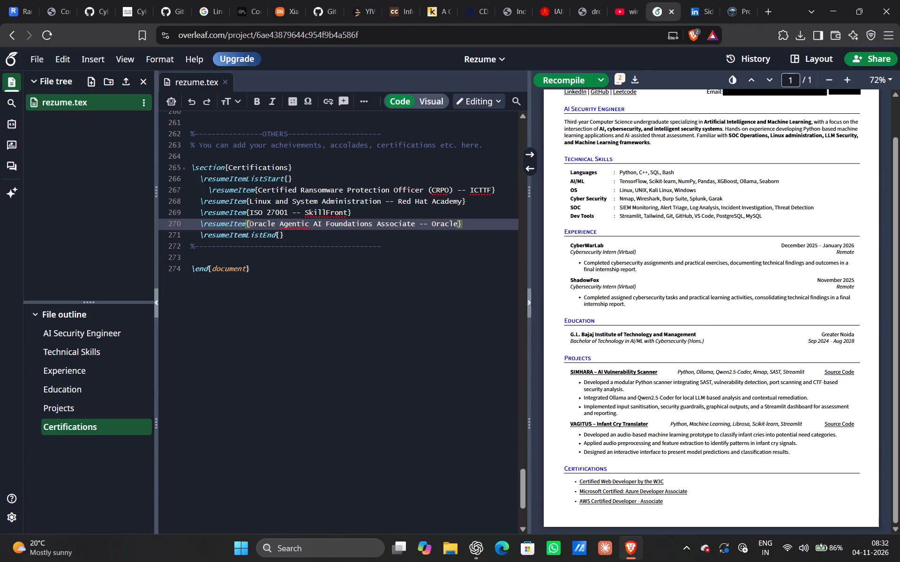
# Recompile the resume and bring its Certifications section into view in the PDF preview.
pyautogui.click(575, 78)
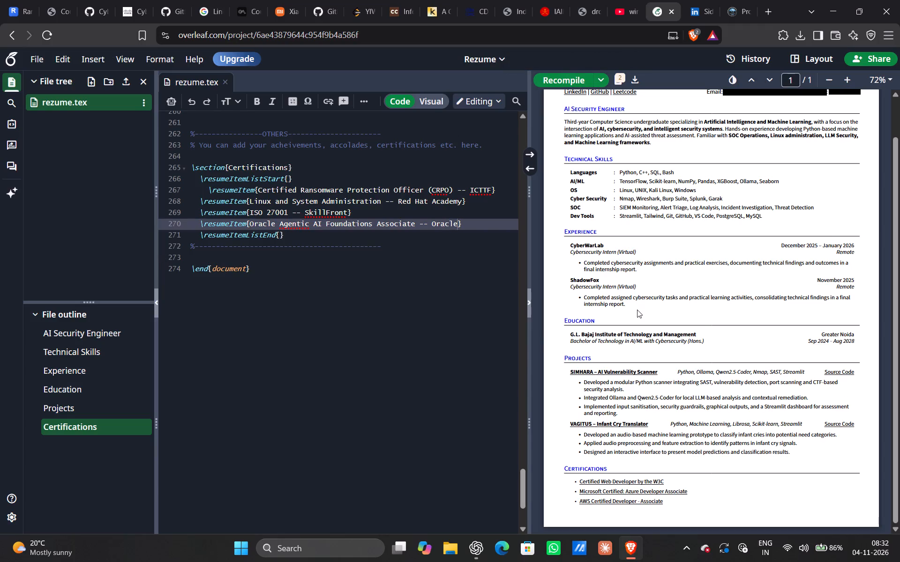
pyautogui.scroll(-1, 637, 297)
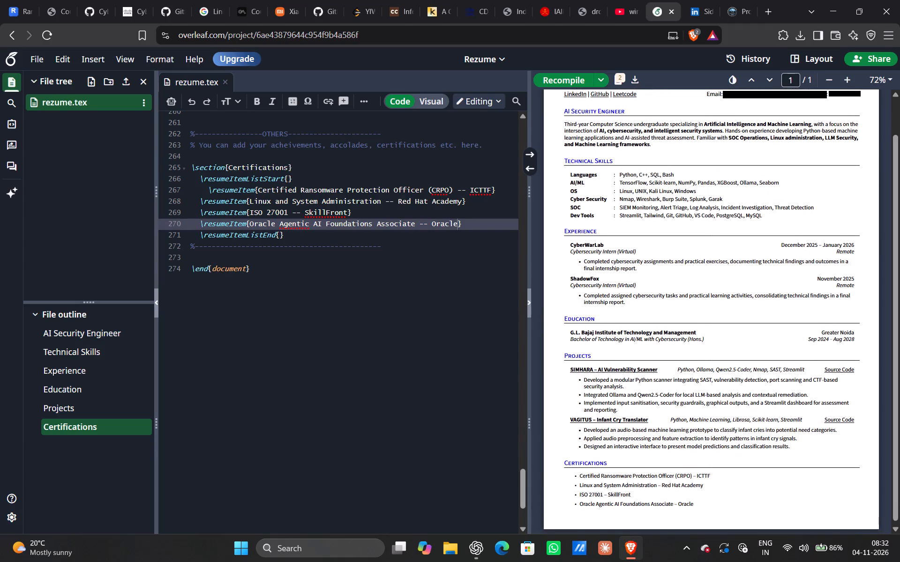
# Shorten the double dash before the issuer to a single hyphen in all four certification items and recompile the resume.
pyautogui.click(465, 189)
pyautogui.press('BackSpace')
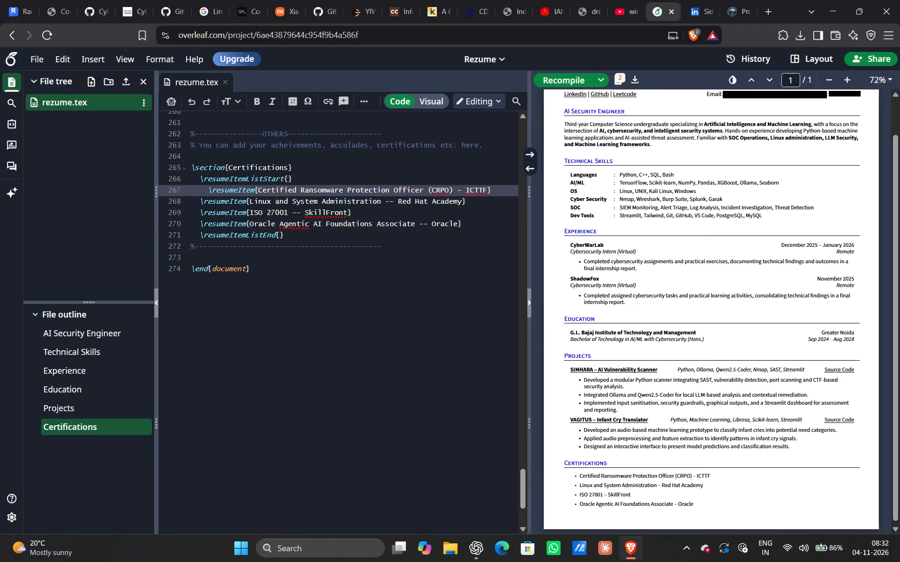
pyautogui.click(394, 200)
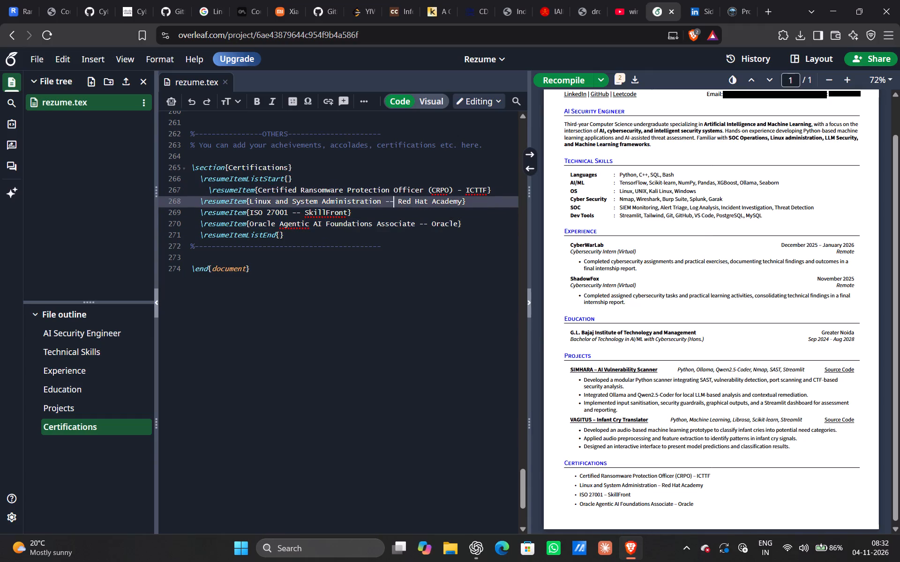
pyautogui.press('BackSpace')
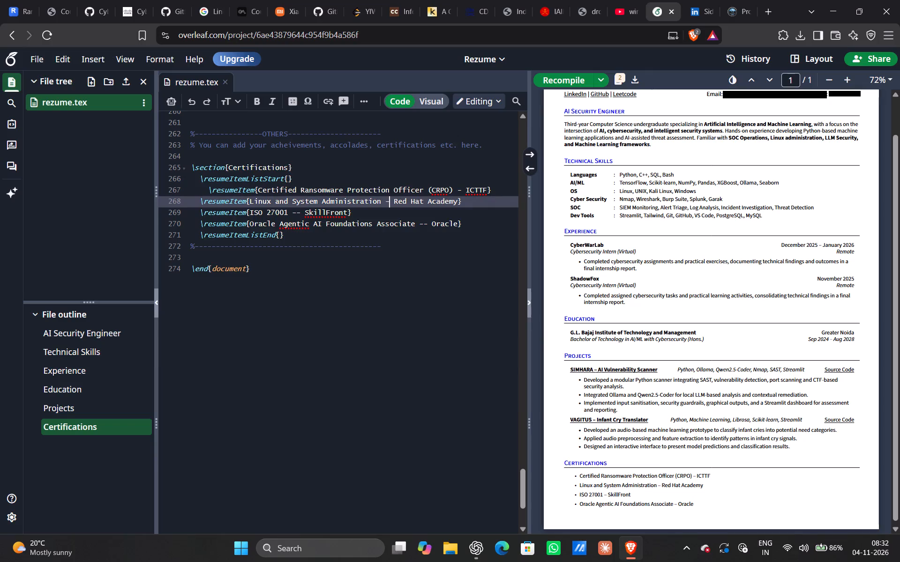
pyautogui.click(300, 214)
pyautogui.press('BackSpace')
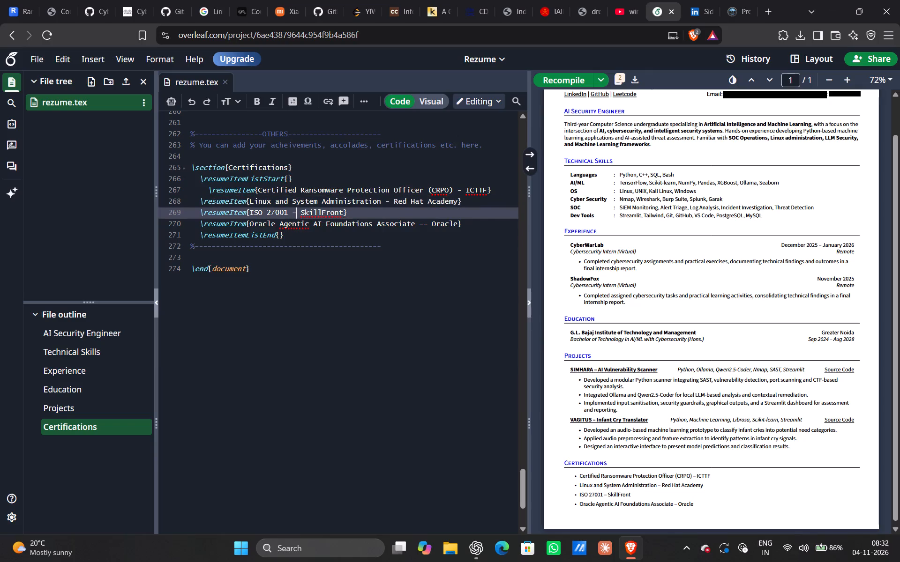
pyautogui.click(428, 221)
pyautogui.press('BackSpace')
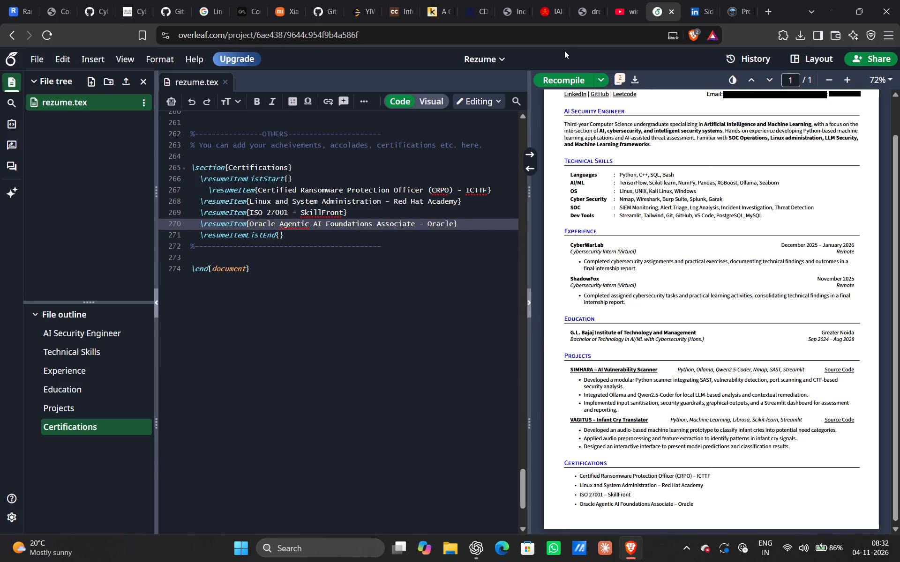
pyautogui.click(565, 77)
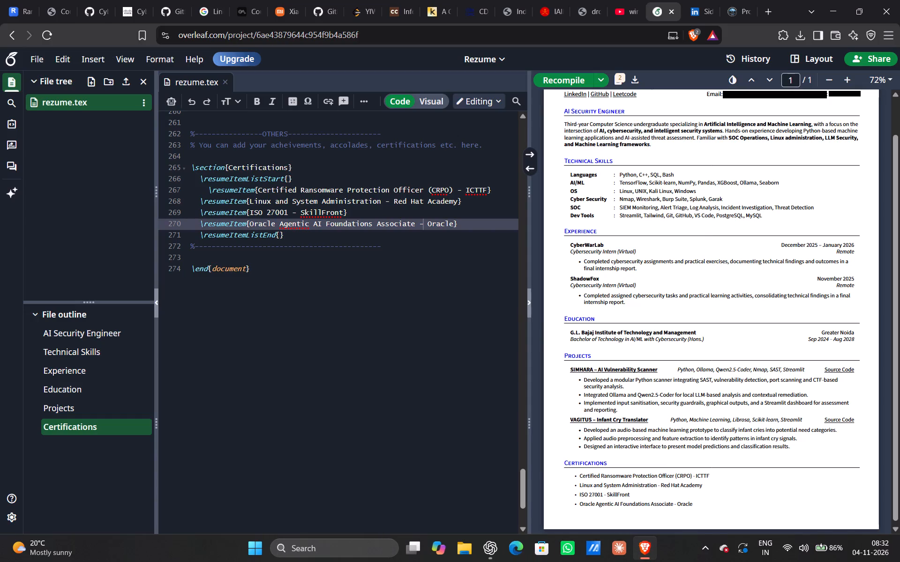
pyautogui.scroll(1, 682, 345)
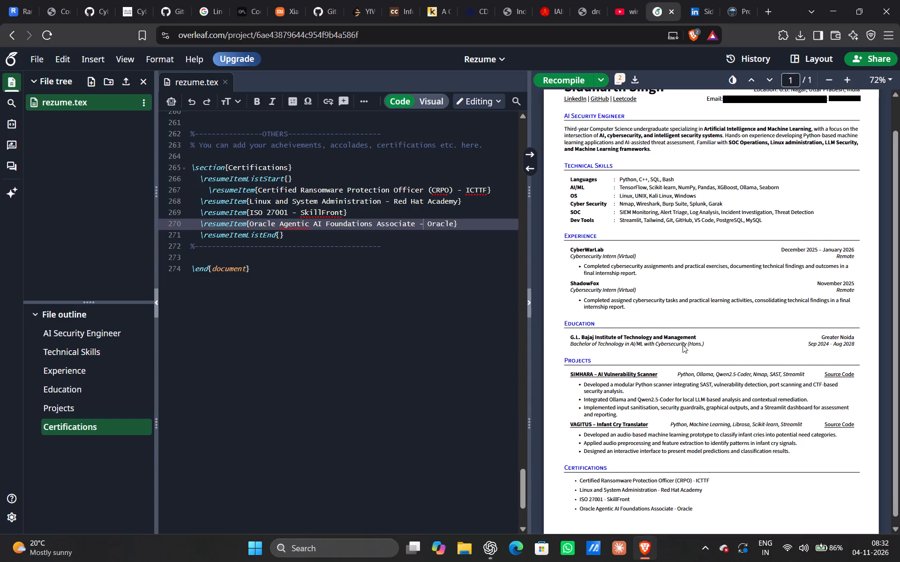
pyautogui.scroll(1, 682, 345)
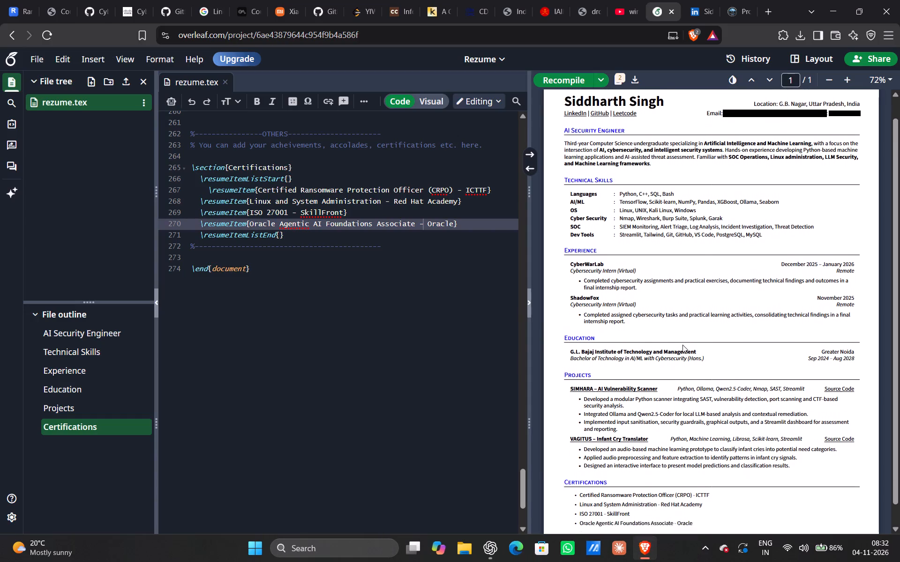
pyautogui.scroll(3, 682, 345)
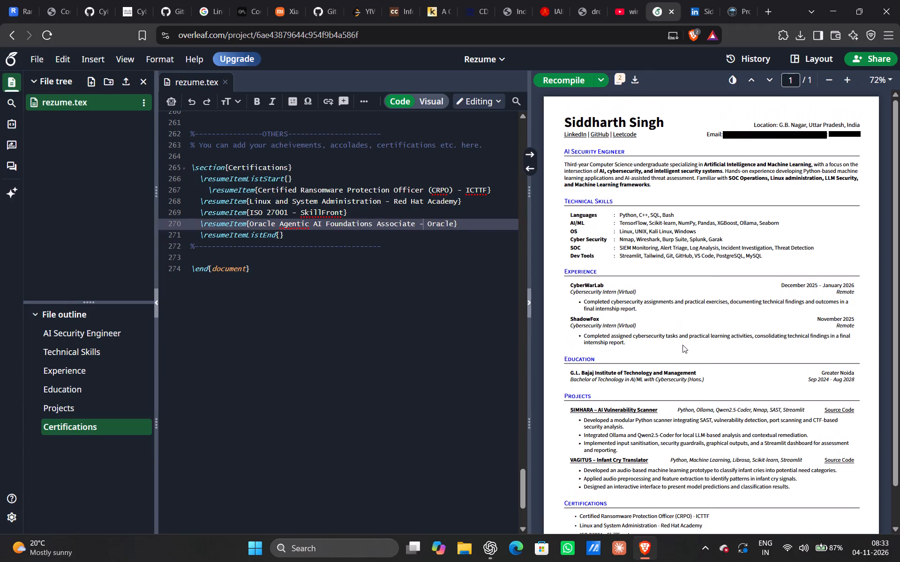
pyautogui.scroll(-2, 682, 345)
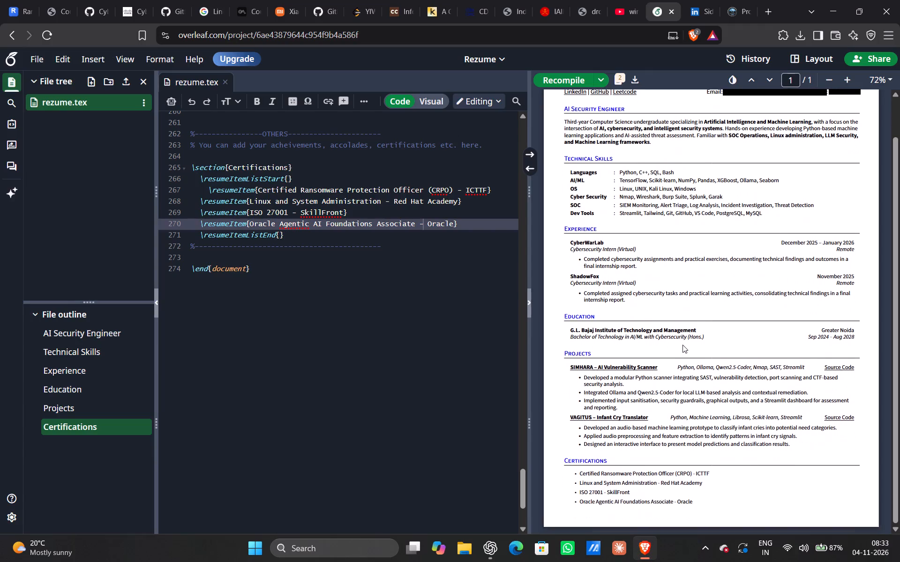
pyautogui.scroll(-2, 682, 345)
pyautogui.scroll(1, 682, 345)
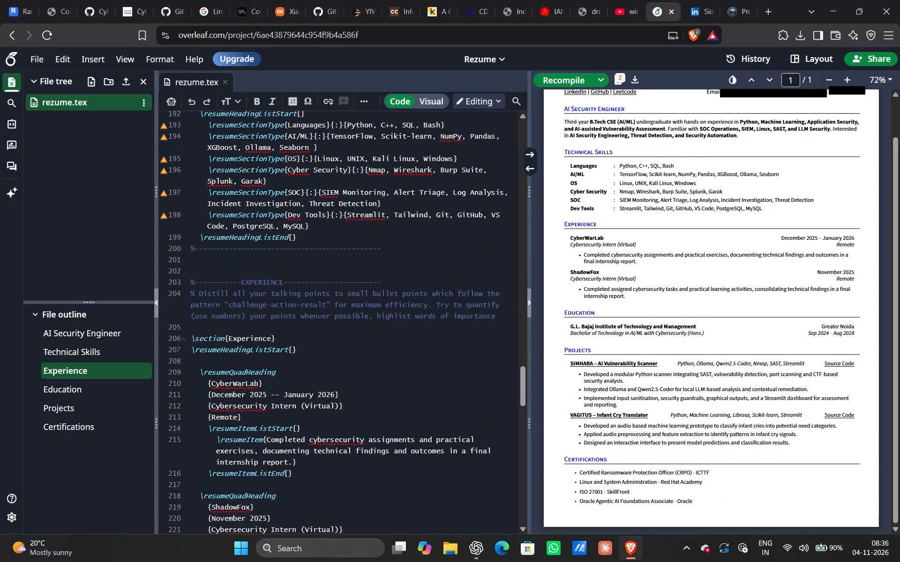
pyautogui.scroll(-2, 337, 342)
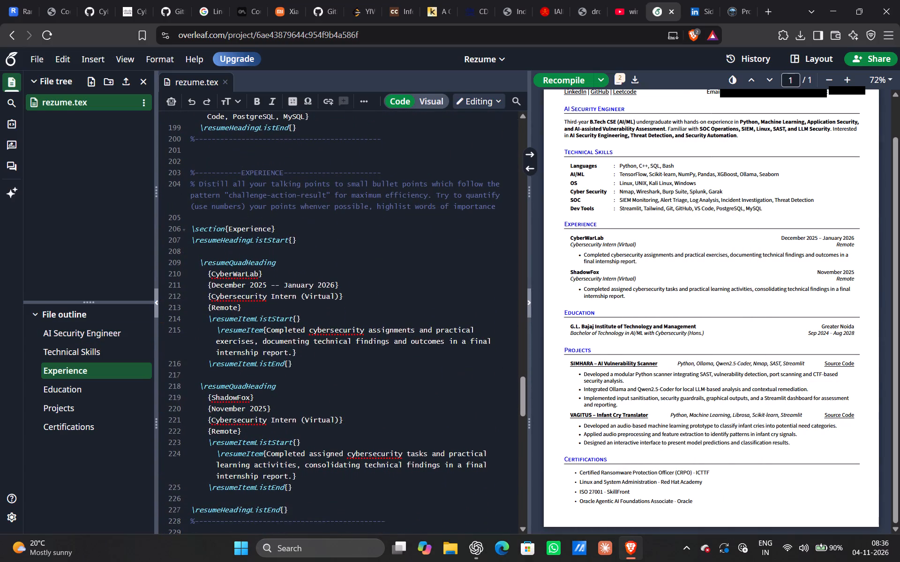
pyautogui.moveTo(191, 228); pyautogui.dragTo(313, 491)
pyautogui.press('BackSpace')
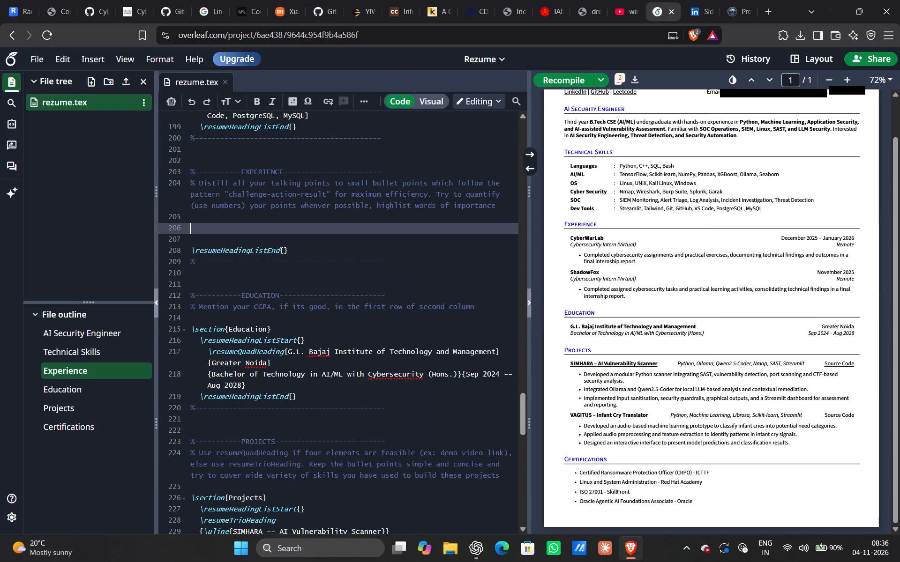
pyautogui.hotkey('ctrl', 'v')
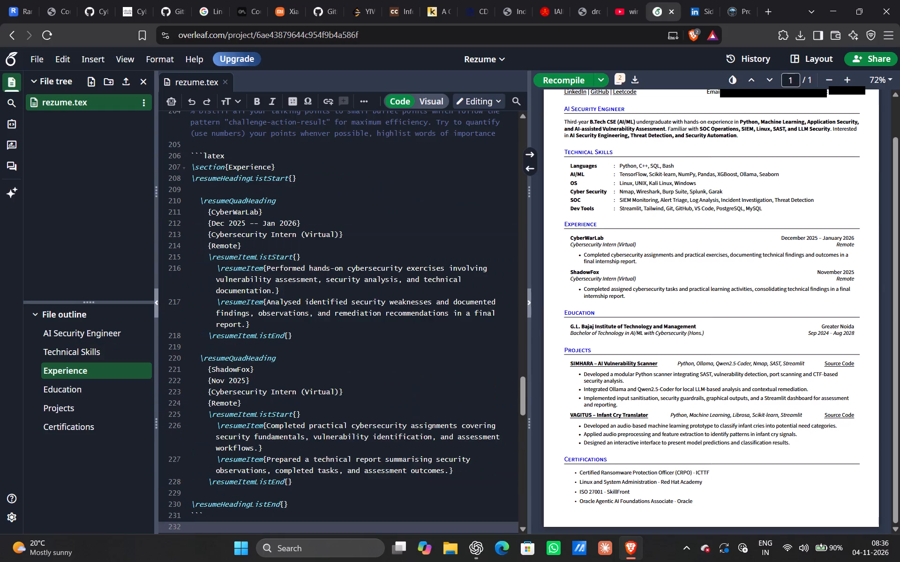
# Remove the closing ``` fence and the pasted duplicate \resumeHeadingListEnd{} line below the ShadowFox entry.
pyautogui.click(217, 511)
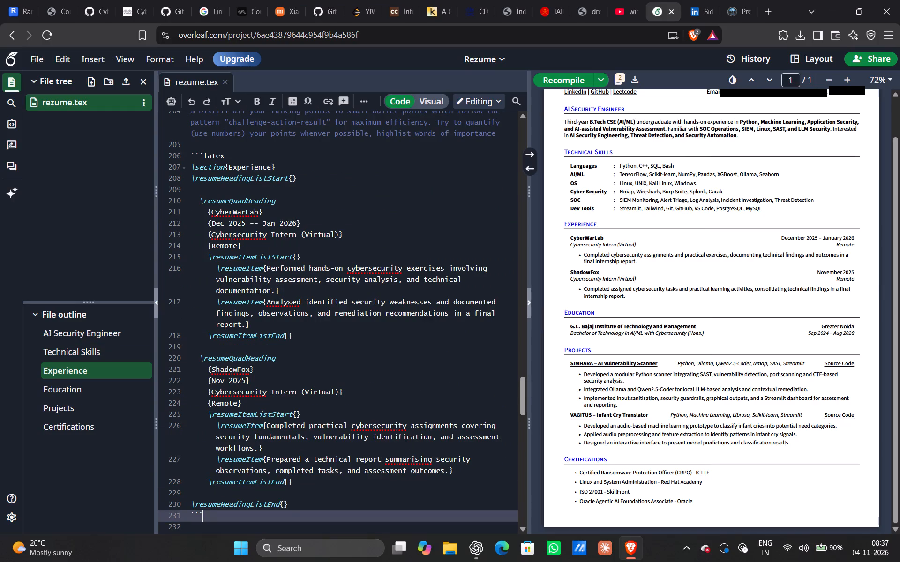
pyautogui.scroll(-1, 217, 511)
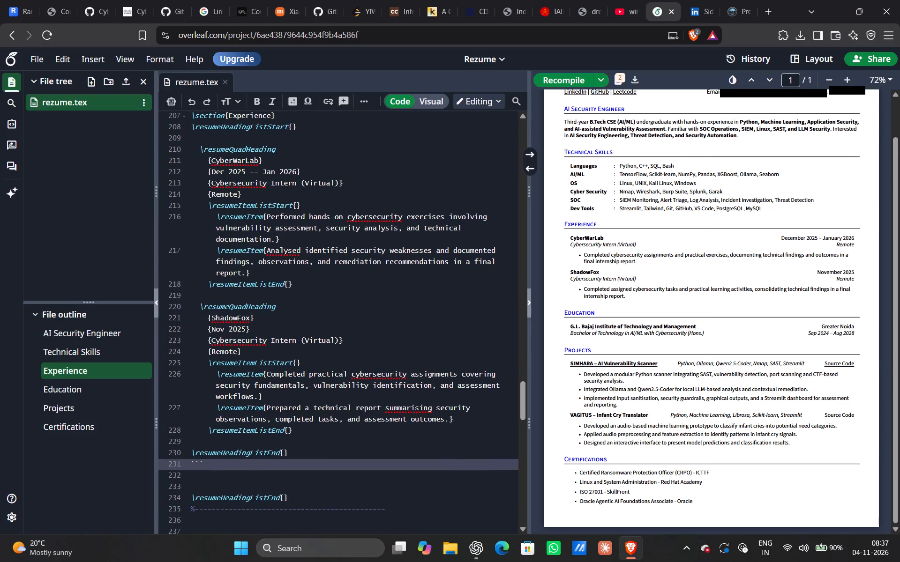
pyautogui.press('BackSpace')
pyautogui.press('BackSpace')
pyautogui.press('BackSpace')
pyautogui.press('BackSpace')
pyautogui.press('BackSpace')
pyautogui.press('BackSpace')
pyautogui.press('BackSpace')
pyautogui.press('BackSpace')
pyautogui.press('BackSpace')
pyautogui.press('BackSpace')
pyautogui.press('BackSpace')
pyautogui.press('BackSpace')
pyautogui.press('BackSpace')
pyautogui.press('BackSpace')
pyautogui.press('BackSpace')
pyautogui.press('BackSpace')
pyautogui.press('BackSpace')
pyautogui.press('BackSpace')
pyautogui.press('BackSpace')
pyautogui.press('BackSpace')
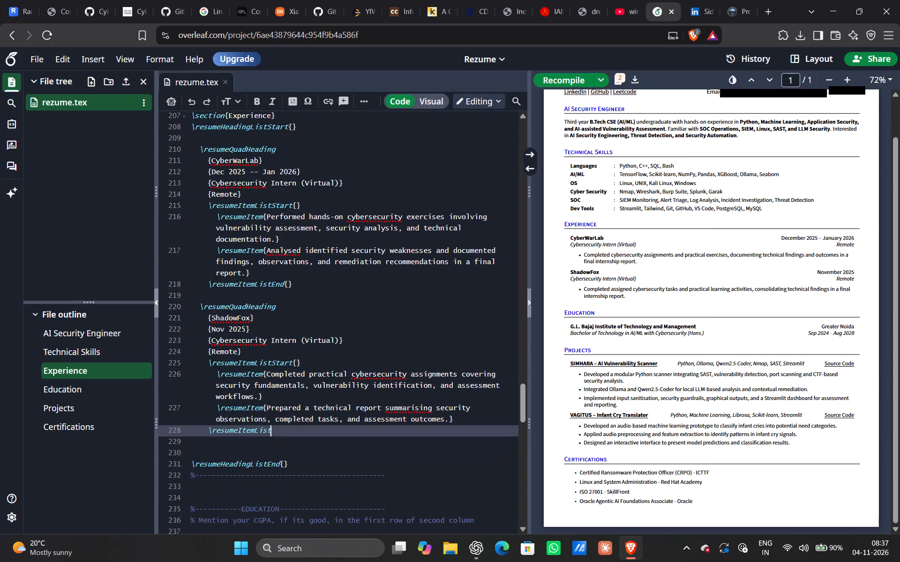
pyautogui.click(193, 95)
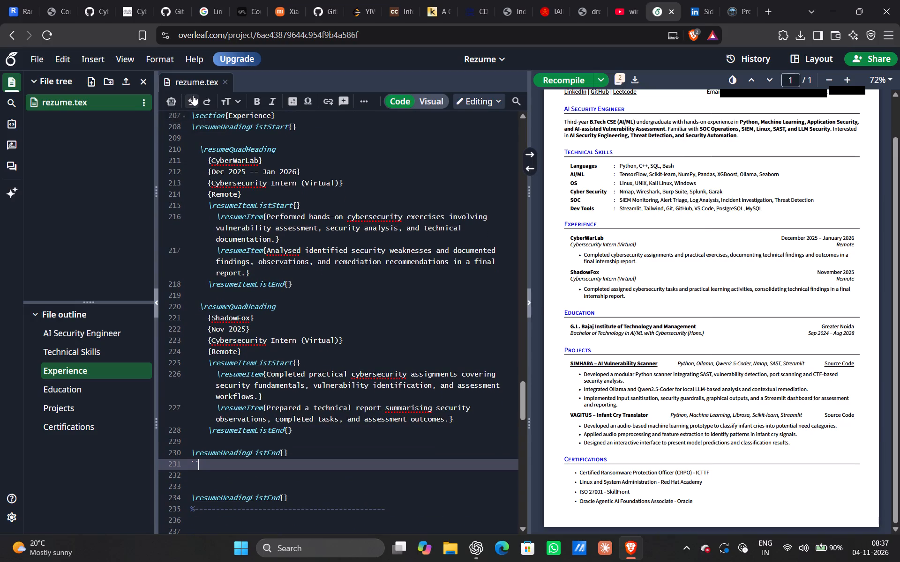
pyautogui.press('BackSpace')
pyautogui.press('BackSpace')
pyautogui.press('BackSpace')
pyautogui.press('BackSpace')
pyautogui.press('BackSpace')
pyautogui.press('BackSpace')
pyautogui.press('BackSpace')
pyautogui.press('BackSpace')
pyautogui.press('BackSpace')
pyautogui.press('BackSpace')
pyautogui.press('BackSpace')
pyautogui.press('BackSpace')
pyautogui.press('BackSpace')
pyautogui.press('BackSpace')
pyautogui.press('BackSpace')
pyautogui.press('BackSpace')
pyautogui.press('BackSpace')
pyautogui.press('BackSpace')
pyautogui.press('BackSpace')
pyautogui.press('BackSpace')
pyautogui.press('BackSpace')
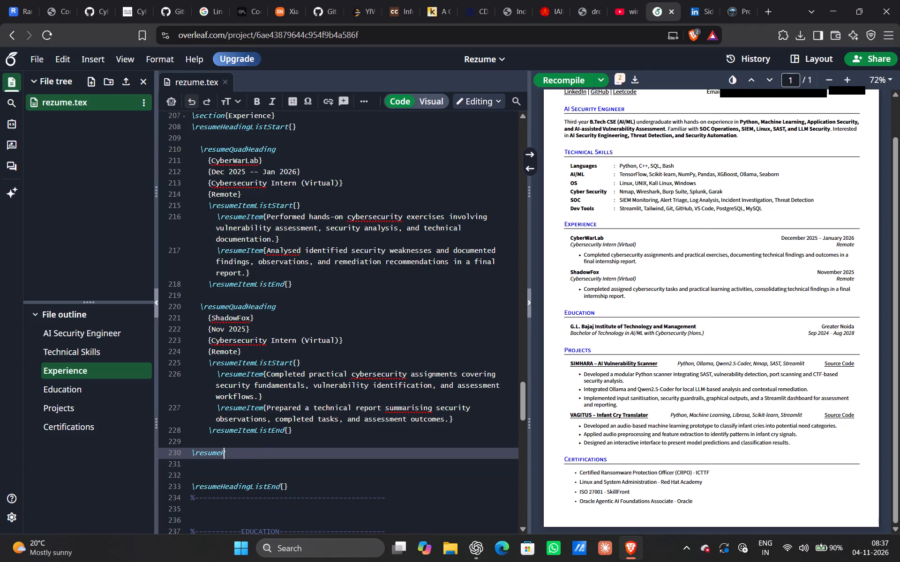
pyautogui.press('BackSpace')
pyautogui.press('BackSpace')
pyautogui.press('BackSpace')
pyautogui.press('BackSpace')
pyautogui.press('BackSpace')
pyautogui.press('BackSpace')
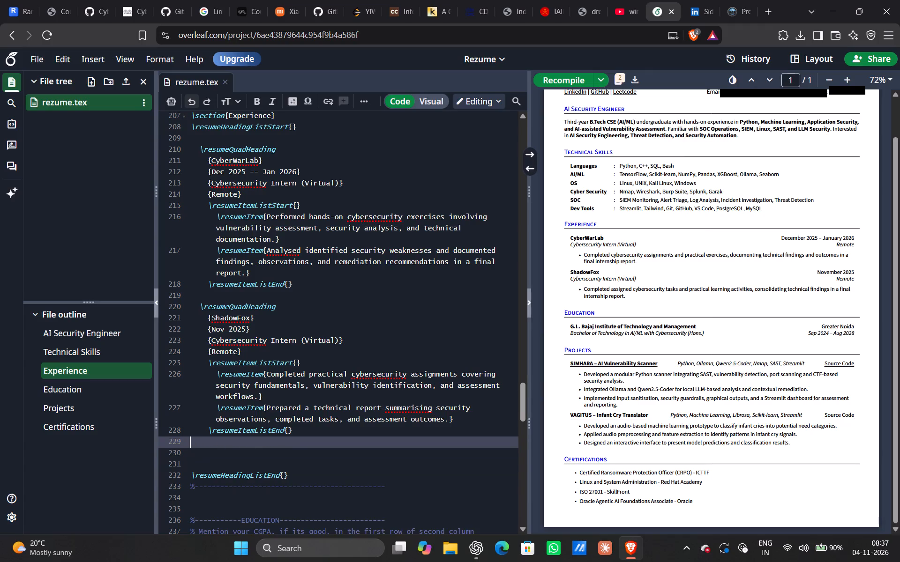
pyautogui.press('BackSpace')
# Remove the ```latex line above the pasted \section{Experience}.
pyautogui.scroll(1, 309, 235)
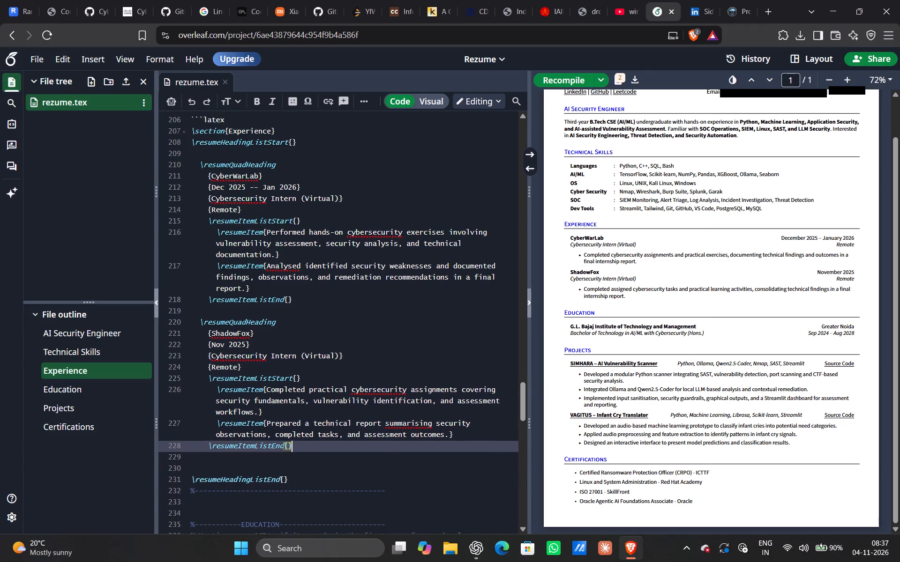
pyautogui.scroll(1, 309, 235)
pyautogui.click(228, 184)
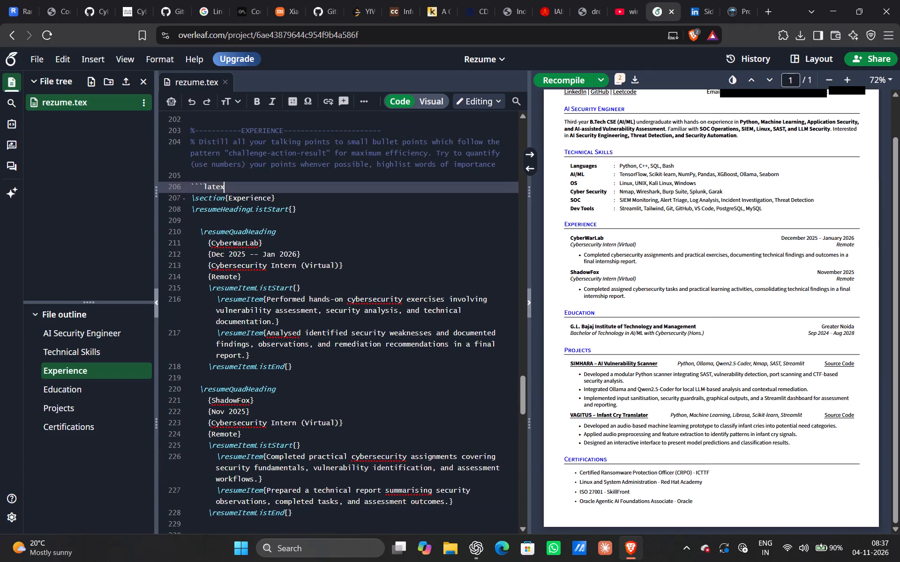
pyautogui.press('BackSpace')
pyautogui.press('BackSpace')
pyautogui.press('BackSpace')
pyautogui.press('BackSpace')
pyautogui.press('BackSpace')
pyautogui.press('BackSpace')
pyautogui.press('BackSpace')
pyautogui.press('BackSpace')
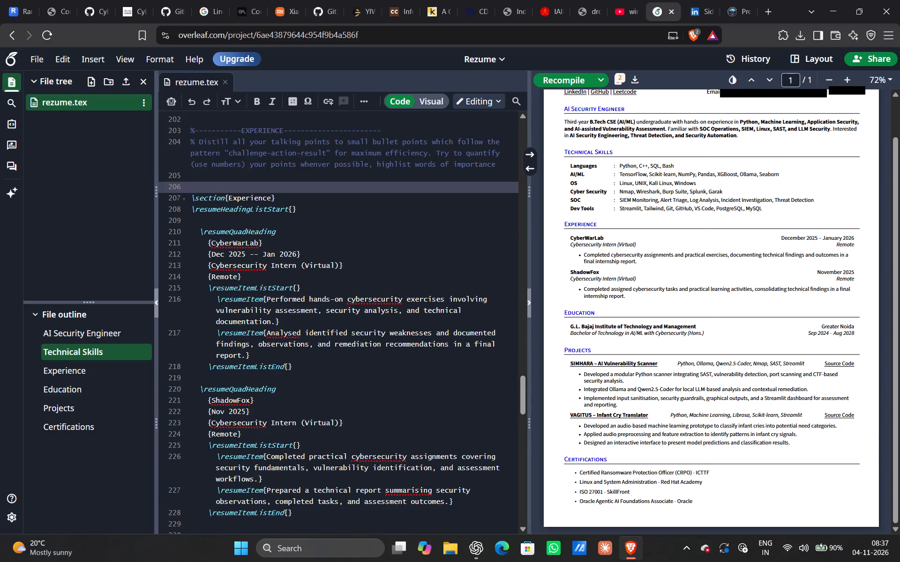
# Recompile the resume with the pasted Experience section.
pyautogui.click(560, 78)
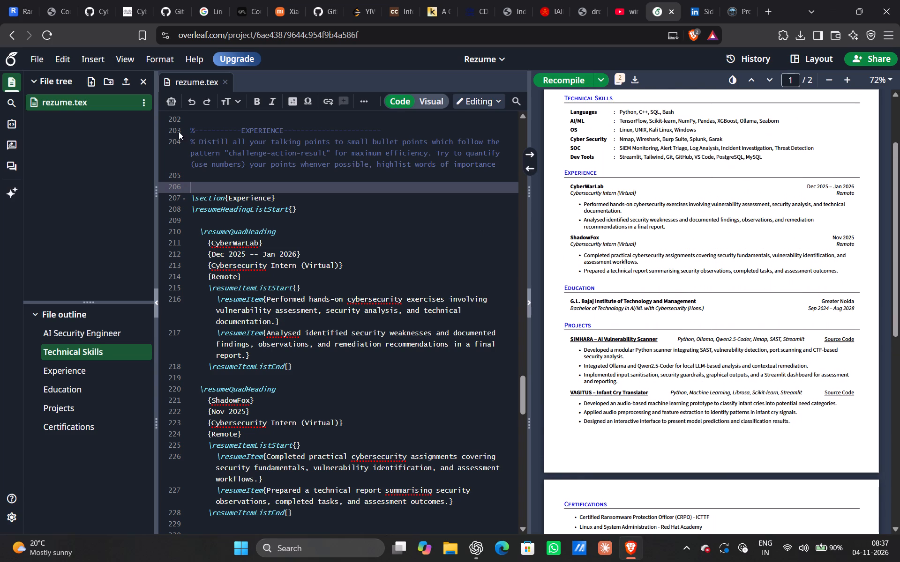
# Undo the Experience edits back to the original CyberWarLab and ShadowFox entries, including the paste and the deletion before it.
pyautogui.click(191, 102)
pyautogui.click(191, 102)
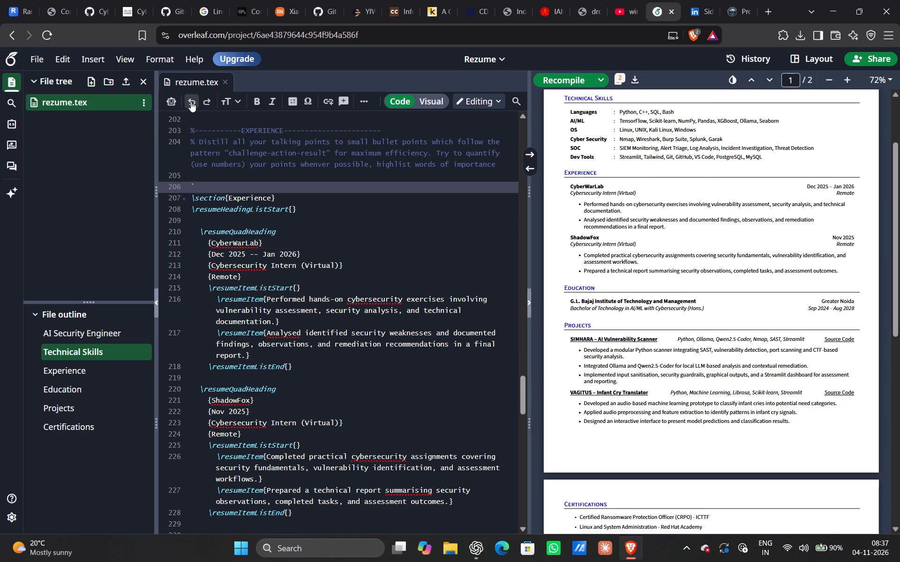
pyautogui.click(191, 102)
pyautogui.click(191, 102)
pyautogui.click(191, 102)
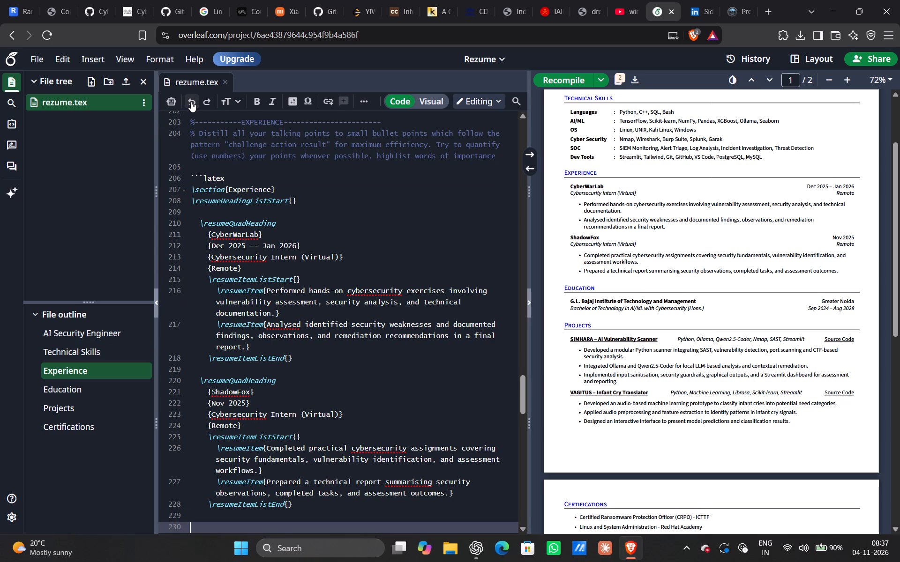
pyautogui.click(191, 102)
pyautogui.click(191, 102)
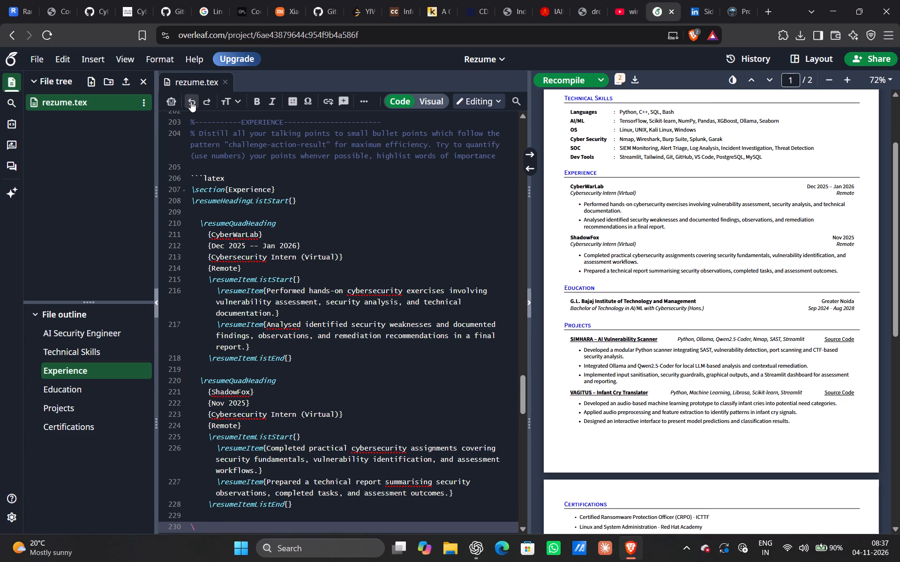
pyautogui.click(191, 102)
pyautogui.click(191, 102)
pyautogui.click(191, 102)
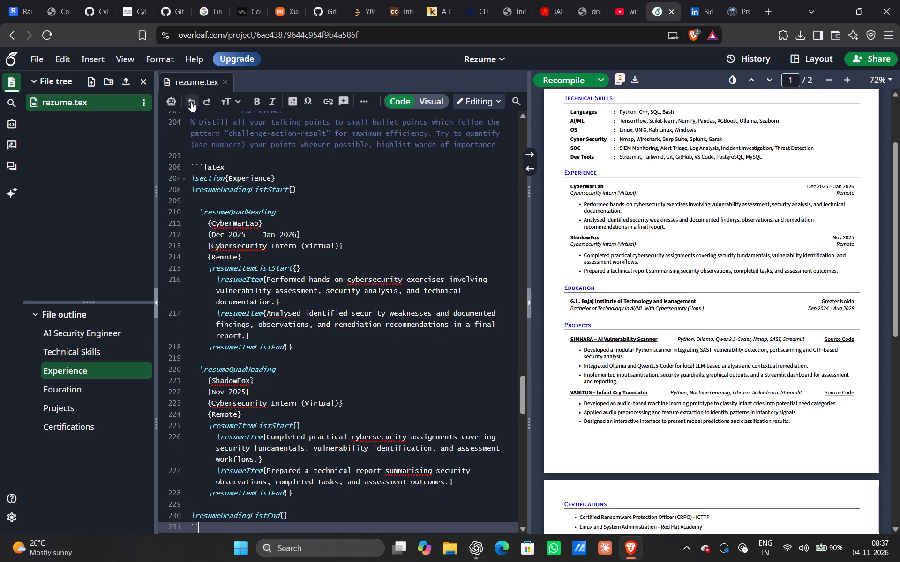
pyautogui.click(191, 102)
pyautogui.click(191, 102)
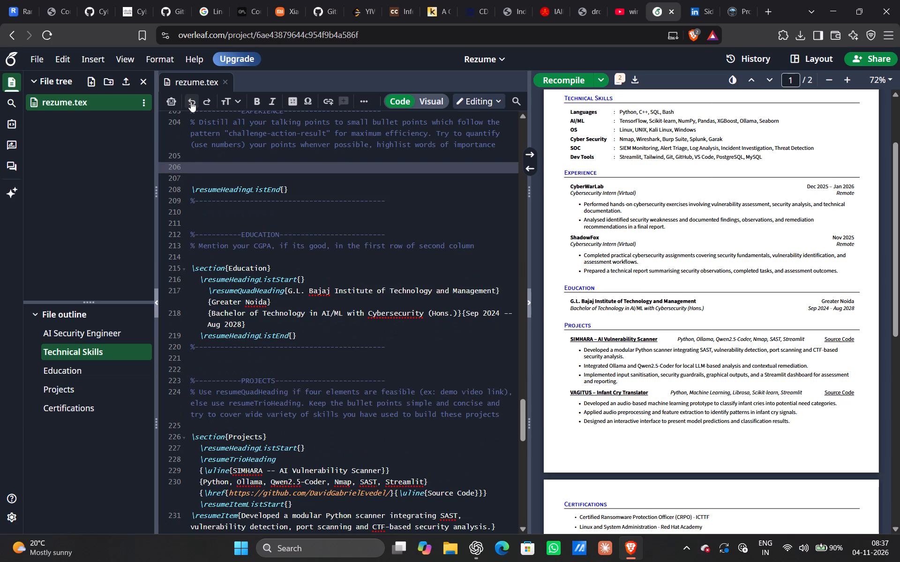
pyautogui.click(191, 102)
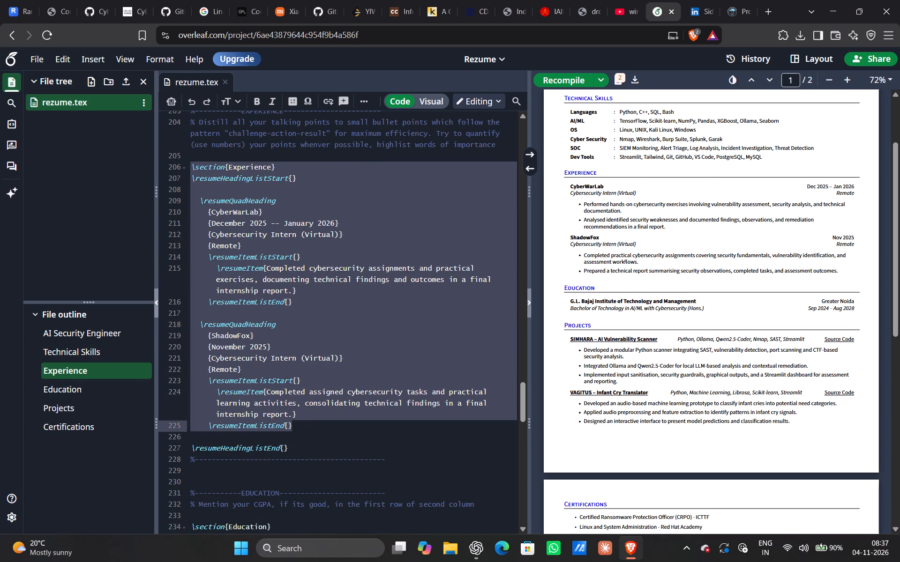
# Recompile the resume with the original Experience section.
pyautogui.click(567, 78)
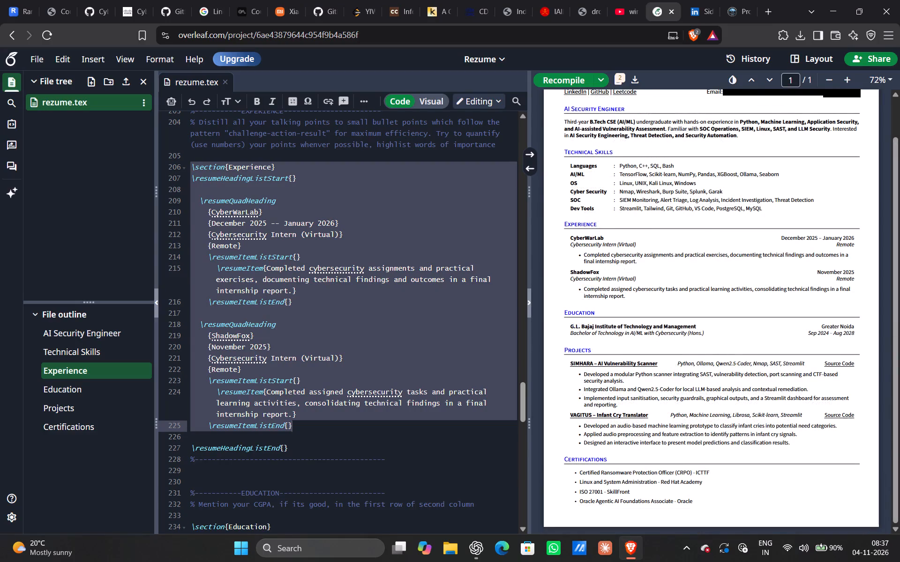
# In the CyberWarLab bullet, replace "cybersecurity assignments and practical exercises," with "vulnerability assessment assignments with".
pyautogui.click(414, 271)
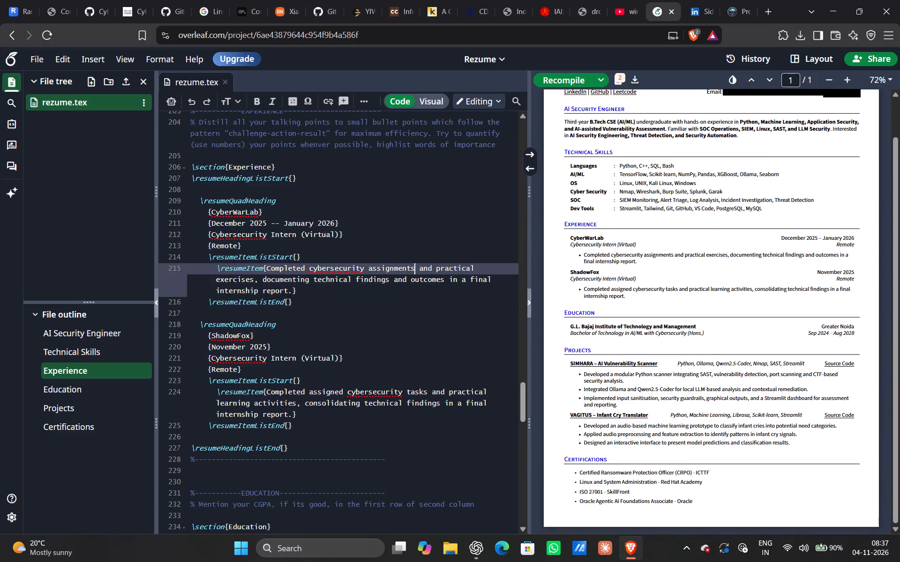
pyautogui.press('BackSpace')
pyautogui.press('BackSpace')
pyautogui.press('BackSpace')
pyautogui.press('BackSpace')
pyautogui.press('BackSpace')
pyautogui.press('BackSpace')
pyautogui.press('BackSpace')
pyautogui.press('BackSpace')
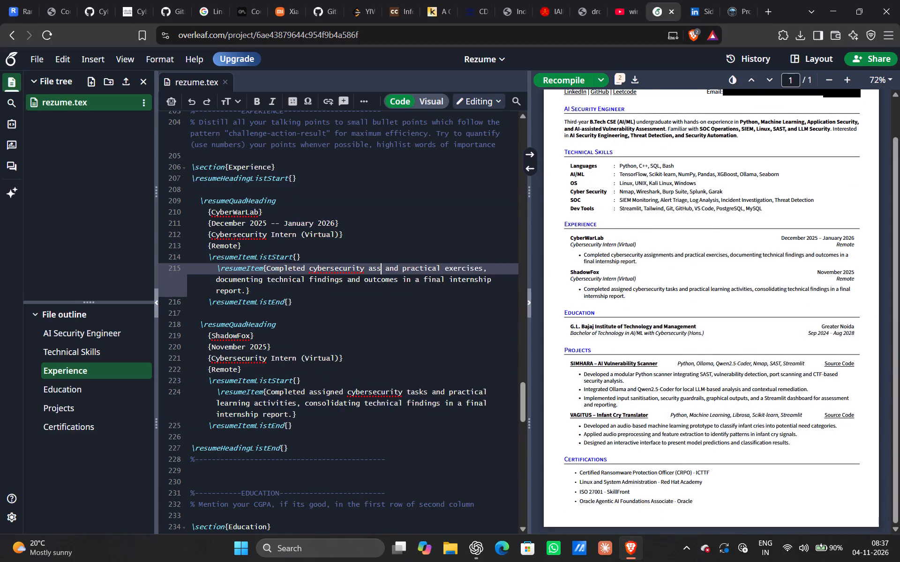
pyautogui.press('BackSpace')
pyautogui.press('BackSpace')
pyautogui.press('BackSpace')
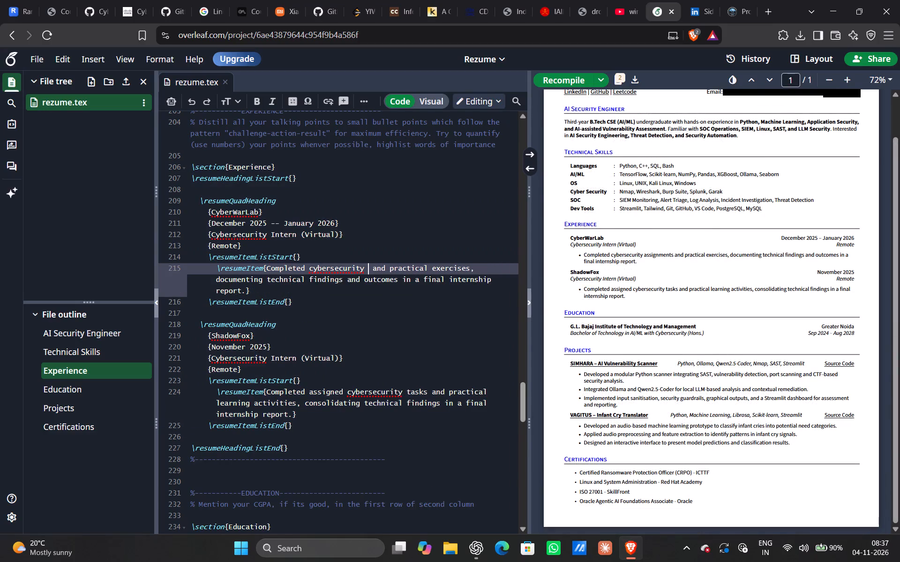
pyautogui.press('Left')
pyautogui.press('Left')
pyautogui.press('Left')
pyautogui.press('Left')
pyautogui.press('Left')
pyautogui.press('Left')
pyautogui.press('Left')
pyautogui.press('Left')
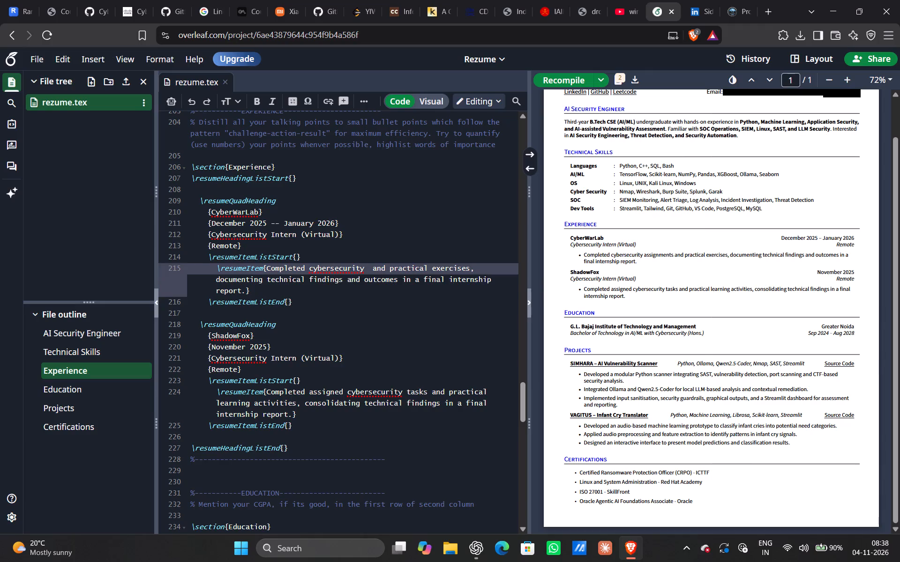
pyautogui.click(472, 269)
pyautogui.press('BackSpace')
pyautogui.press('BackSpace')
pyautogui.press('BackSpace')
pyautogui.press('BackSpace')
pyautogui.press('BackSpace')
pyautogui.press('BackSpace')
pyautogui.press('BackSpace')
pyautogui.press('BackSpace')
pyautogui.press('BackSpace')
pyautogui.press('BackSpace')
pyautogui.press('BackSpace')
pyautogui.press('BackSpace')
pyautogui.press('BackSpace')
pyautogui.press('BackSpace')
pyautogui.press('BackSpace')
pyautogui.press('BackSpace')
pyautogui.press('BackSpace')
pyautogui.press('BackSpace')
pyautogui.press('BackSpace')
pyautogui.press('BackSpace')
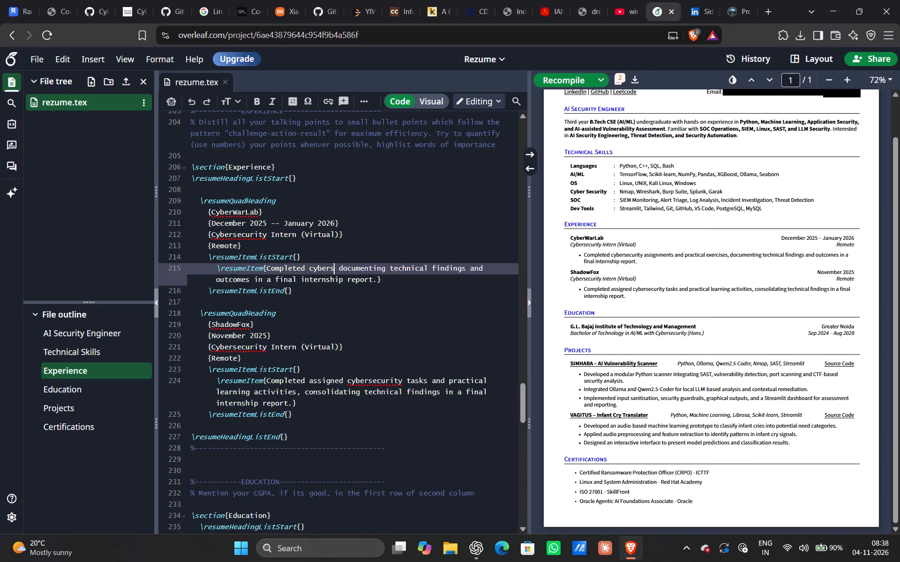
pyautogui.press('space')
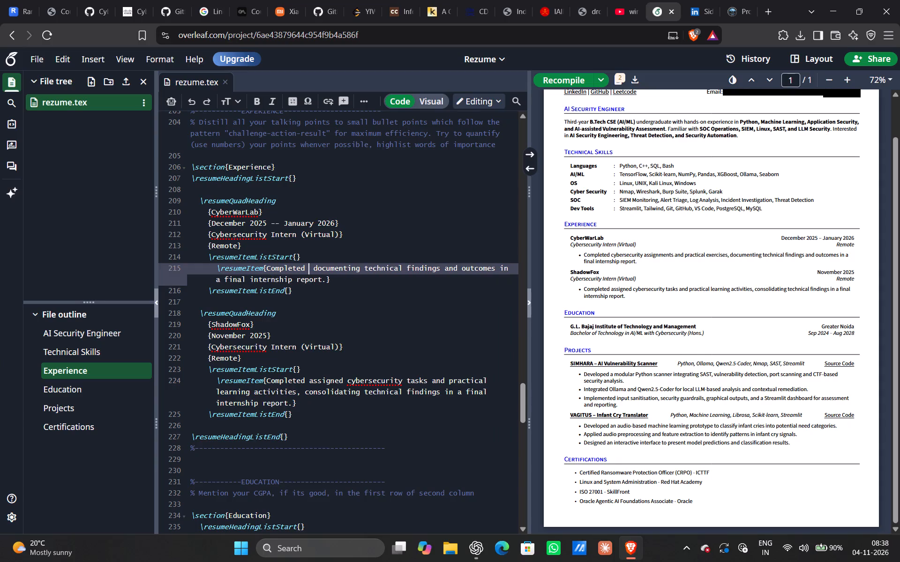
pyautogui.write('vulnerabi')
pyautogui.write('lity assessment ass')
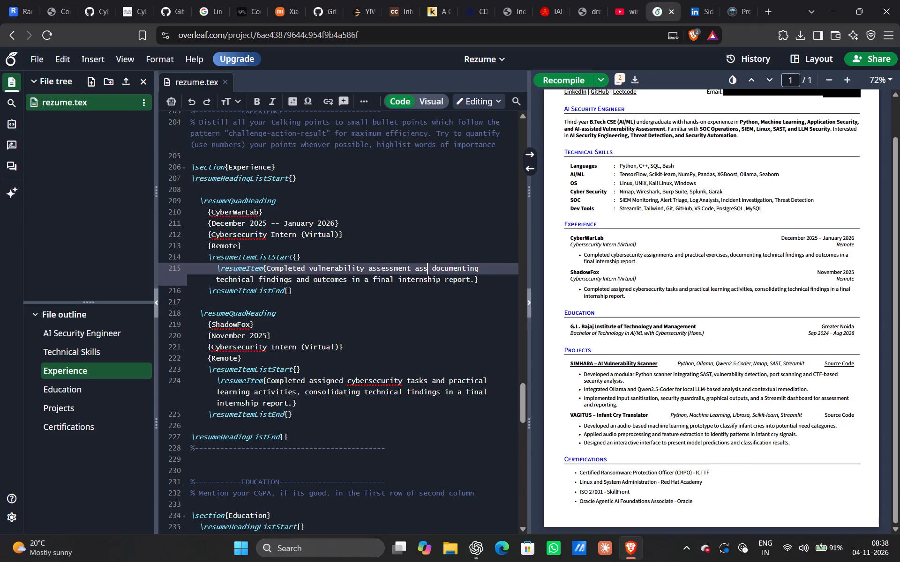
pyautogui.write('ignm')
pyautogui.write('ent')
pyautogui.write('s and')
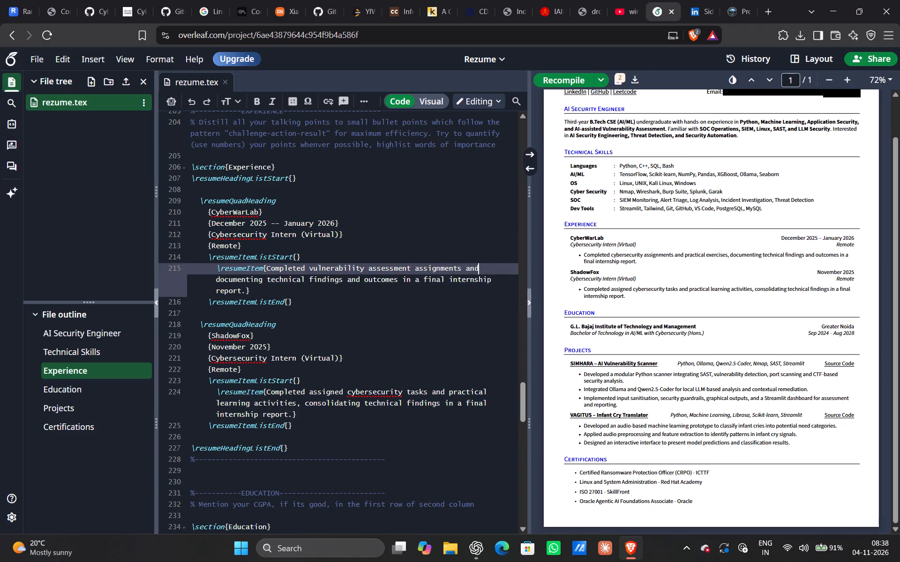
pyautogui.press('BackSpace')
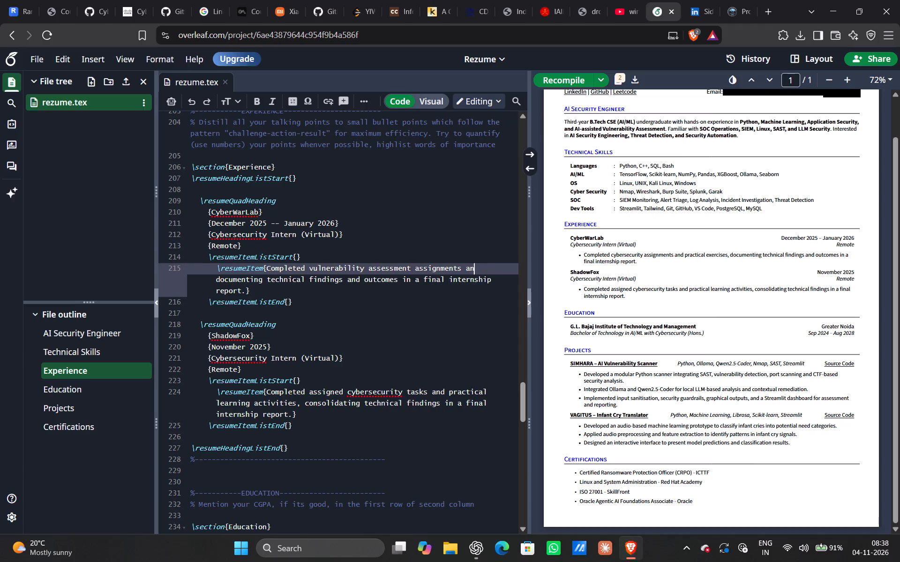